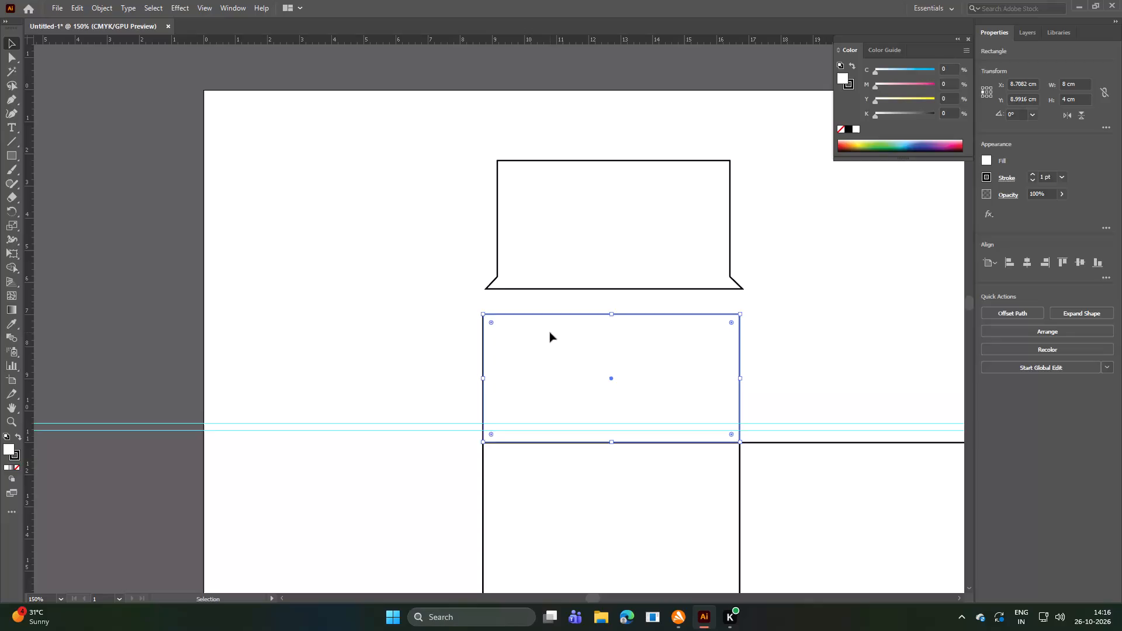
Move the plain 8 × 4 cm rectangle from above the first narrow panel to the artboard's top-left corner.
click(299, 231)
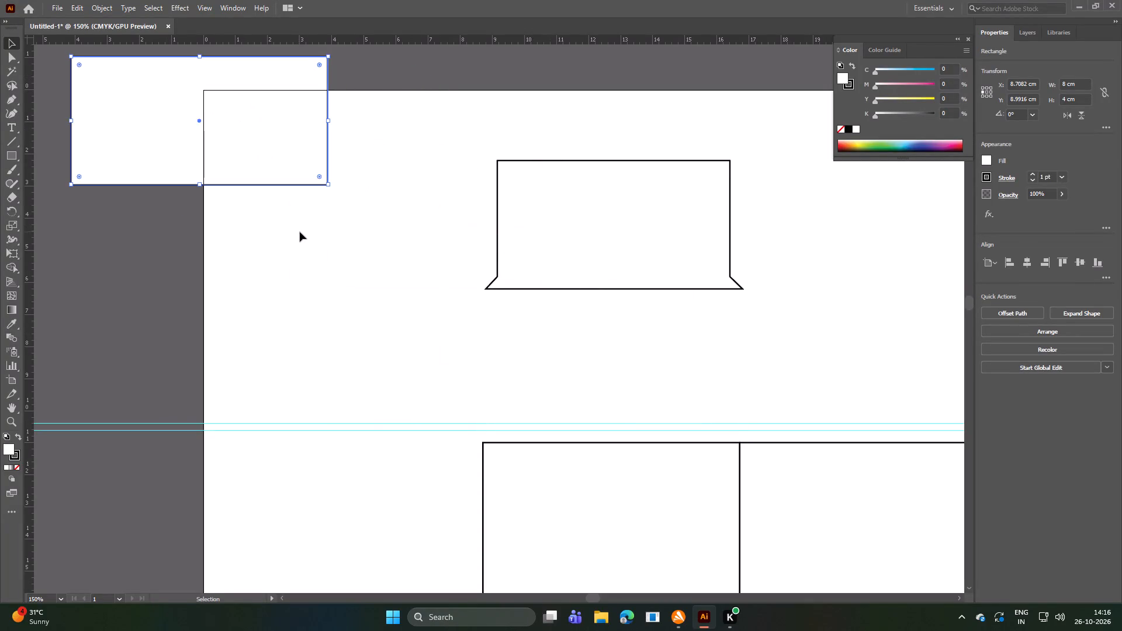
Move the notched flap outline down so its base sits on the top edge of the first narrow panel.
drag(683, 224, 654, 358)
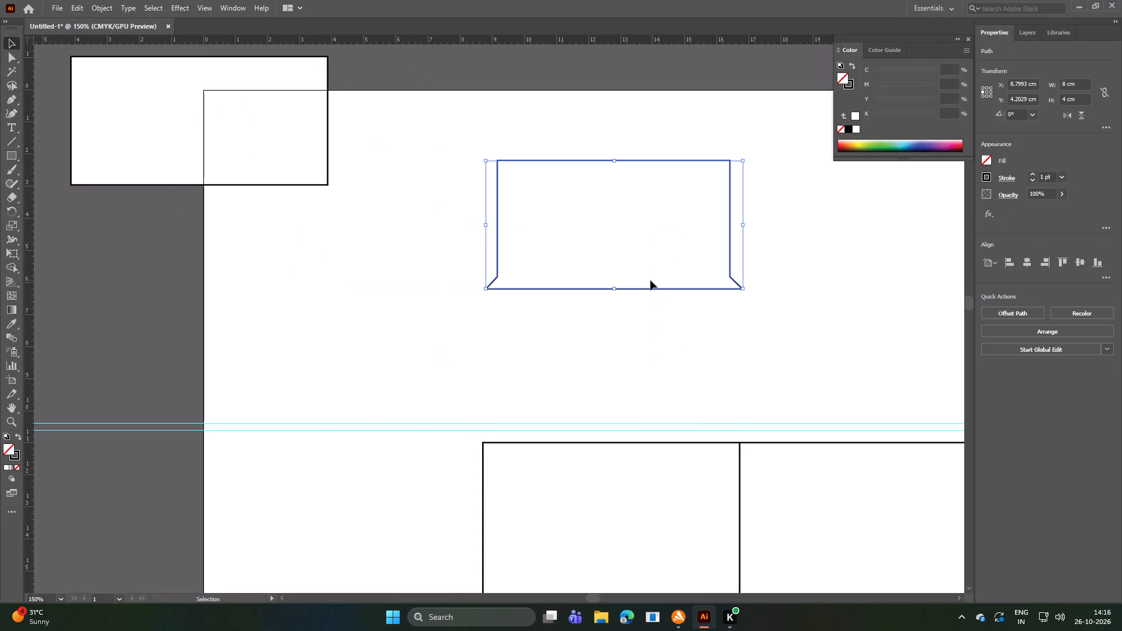
drag(628, 205, 625, 355)
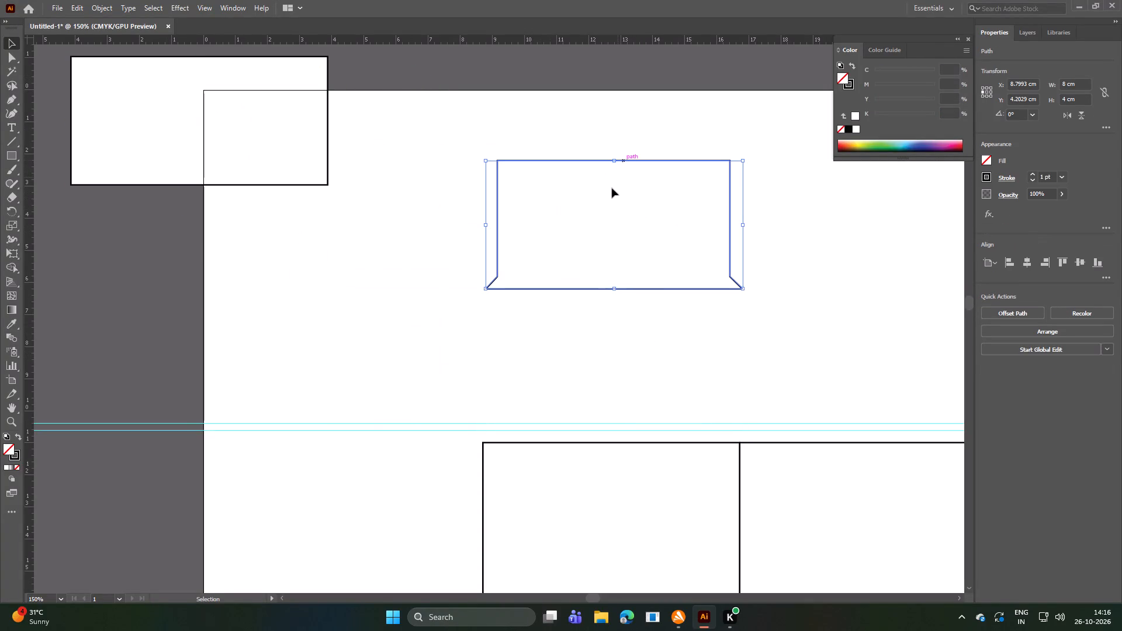
drag(629, 162, 621, 312)
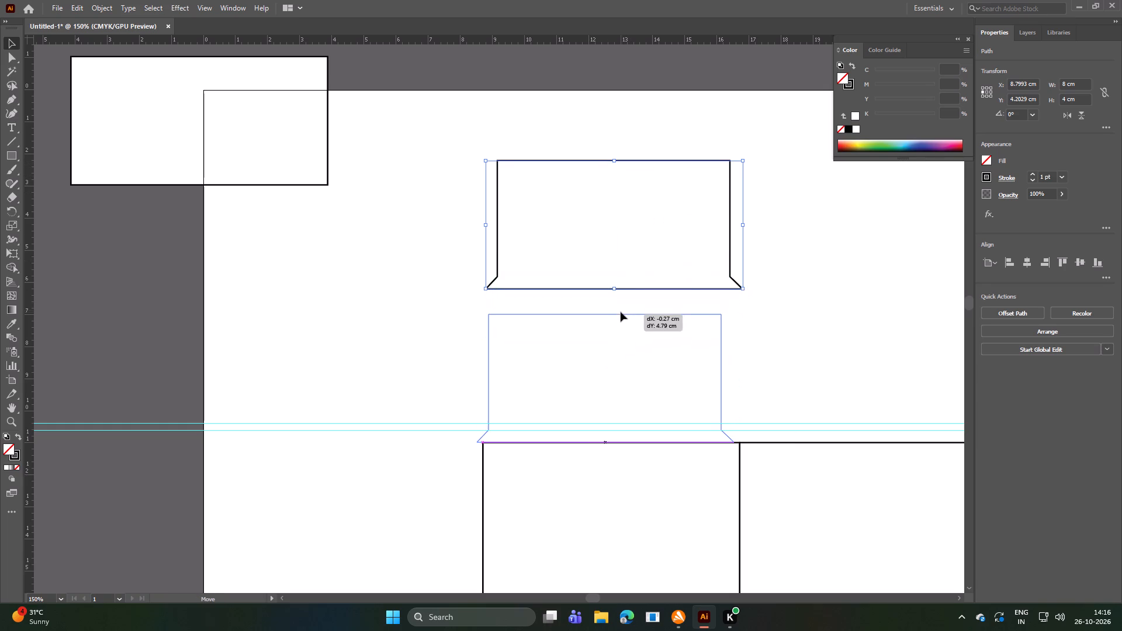
drag(621, 312, 625, 312)
key(Down)
key(Down)
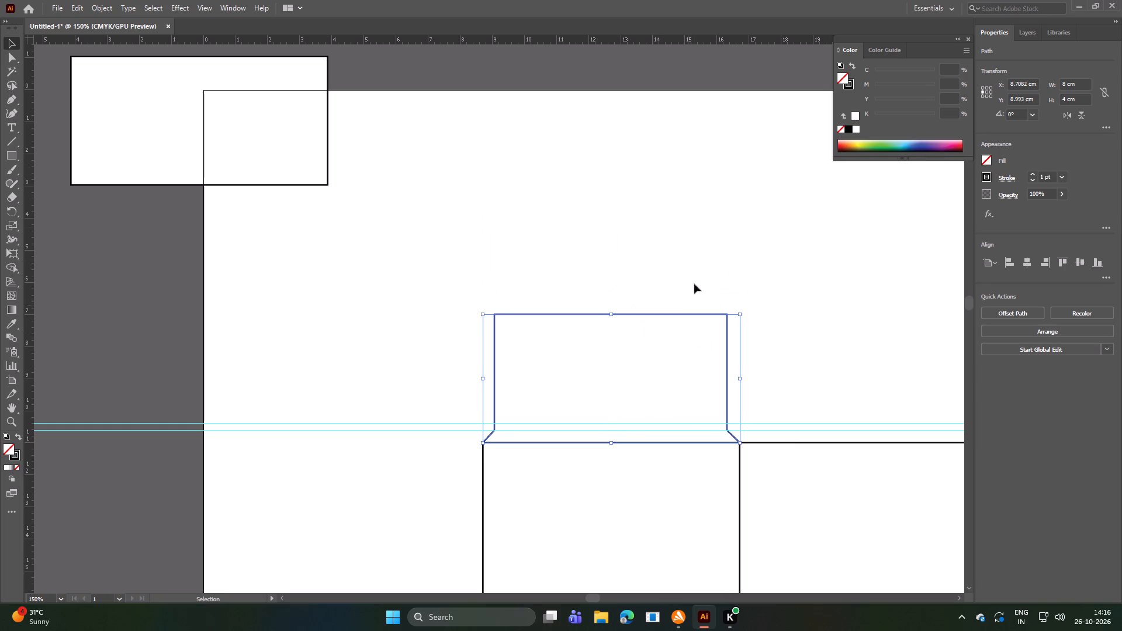
click(694, 222)
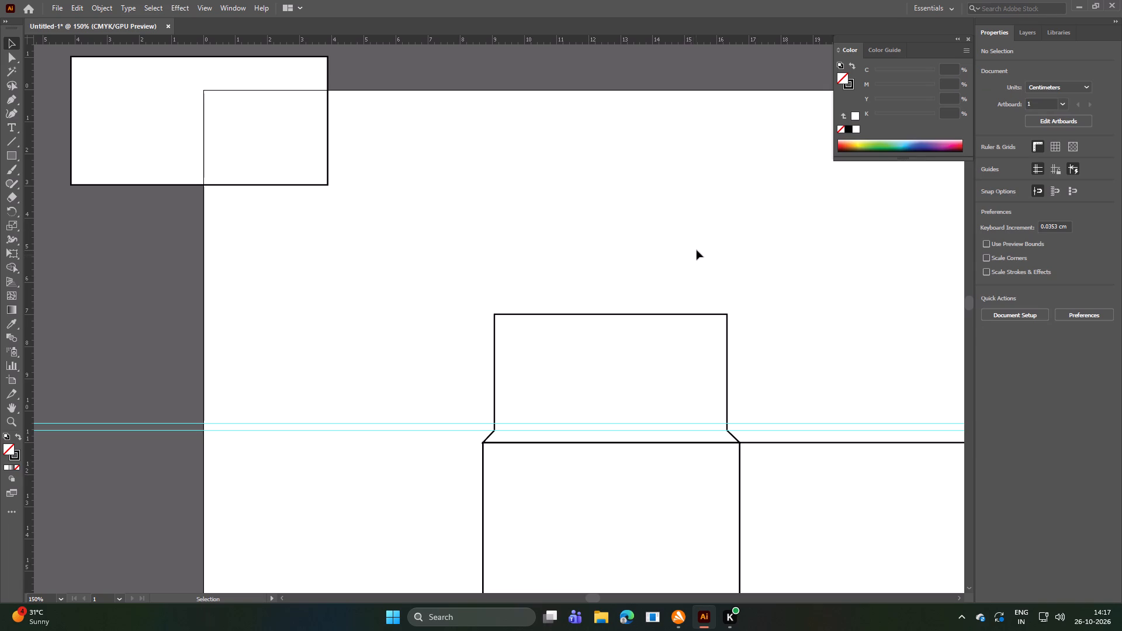
Taper the notched flap by moving both of its top corner points inward horizontally about 0.27 cm each.
click(496, 316)
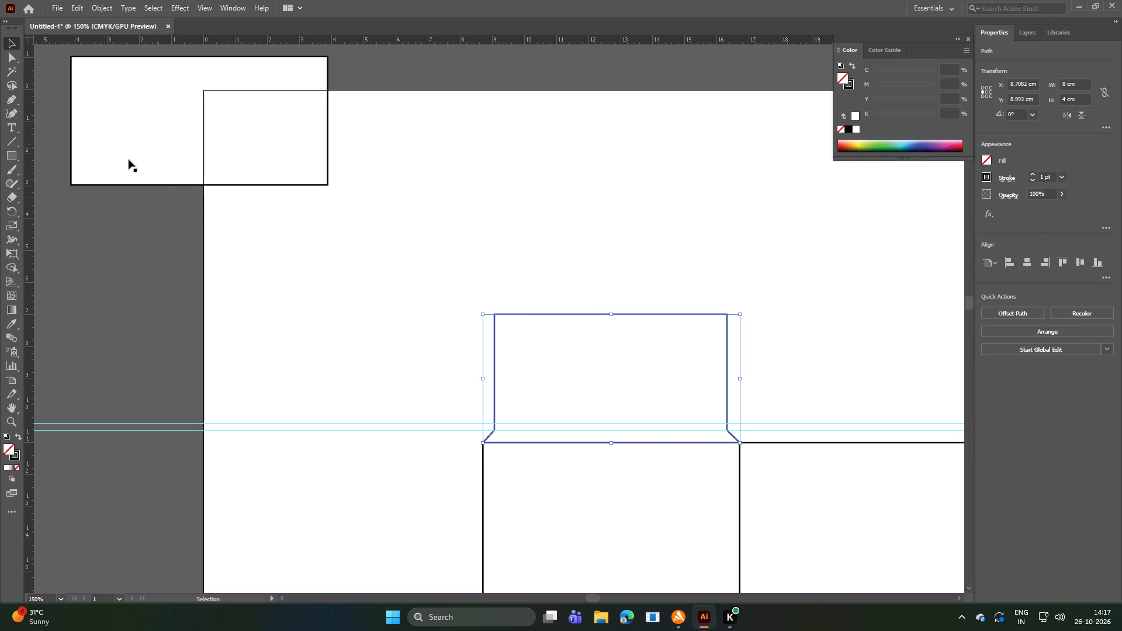
click(10, 60)
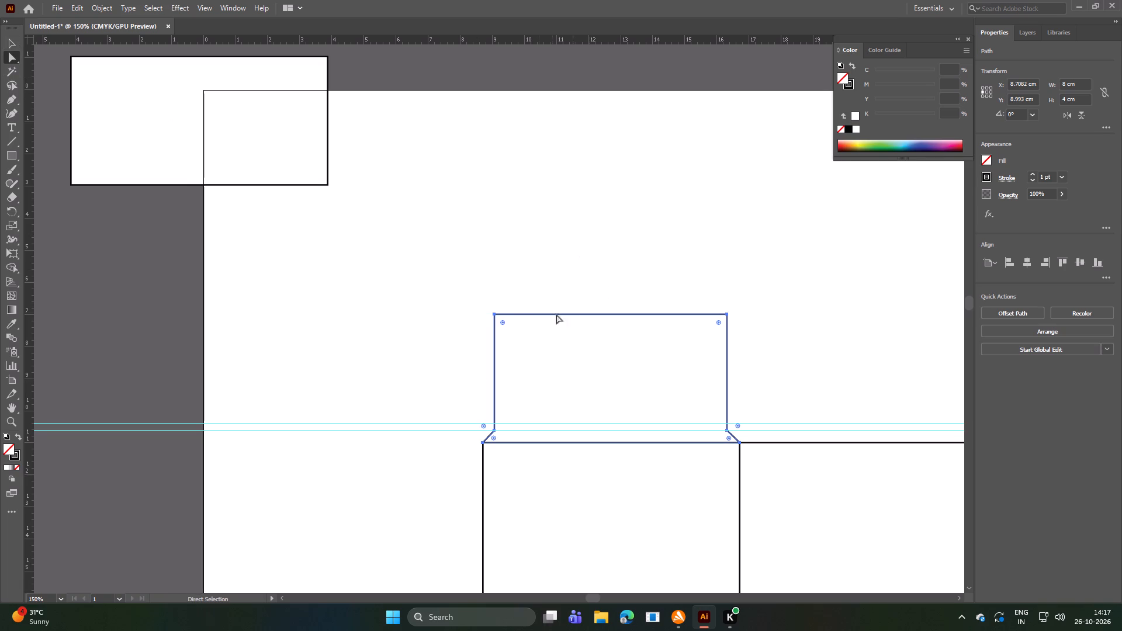
click(494, 314)
drag(495, 314, 497, 314)
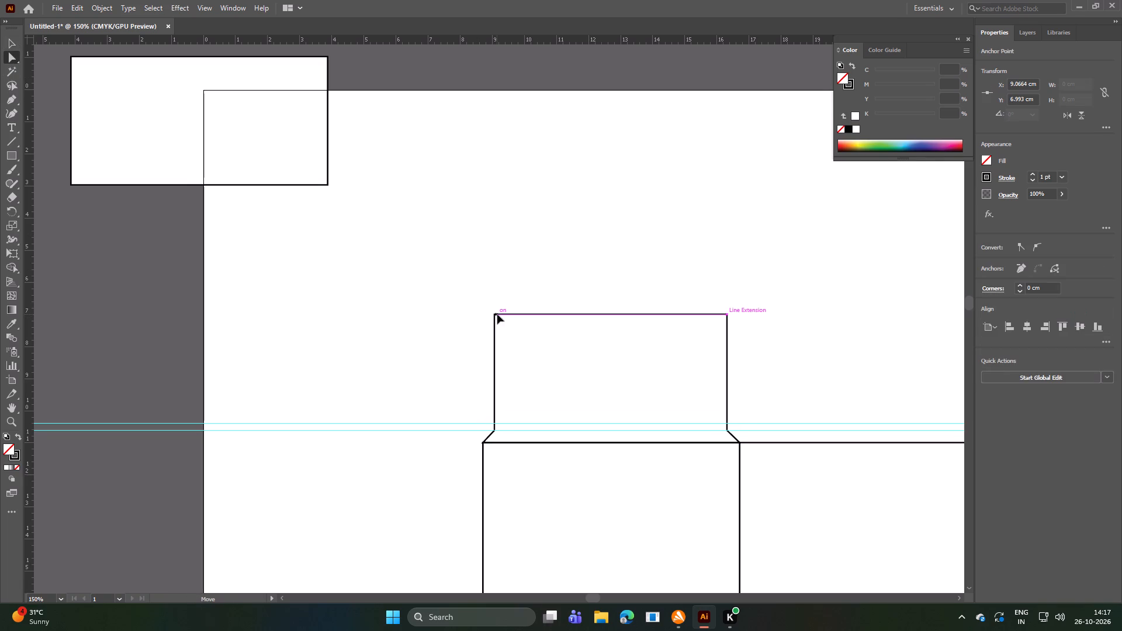
drag(497, 314, 504, 313)
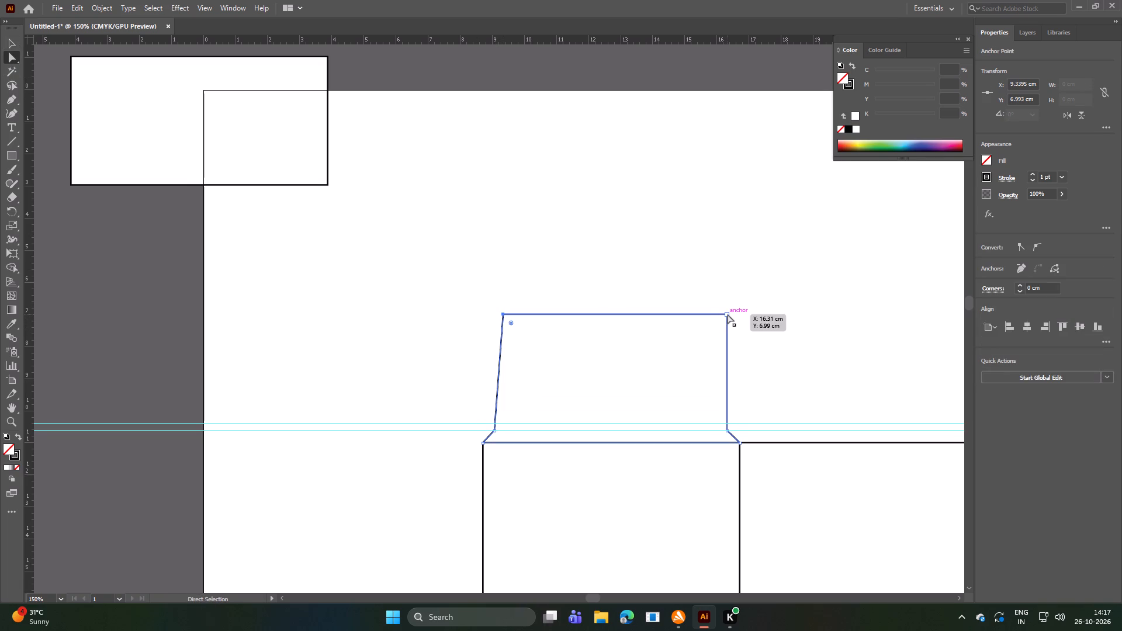
click(728, 314)
drag(728, 314, 718, 314)
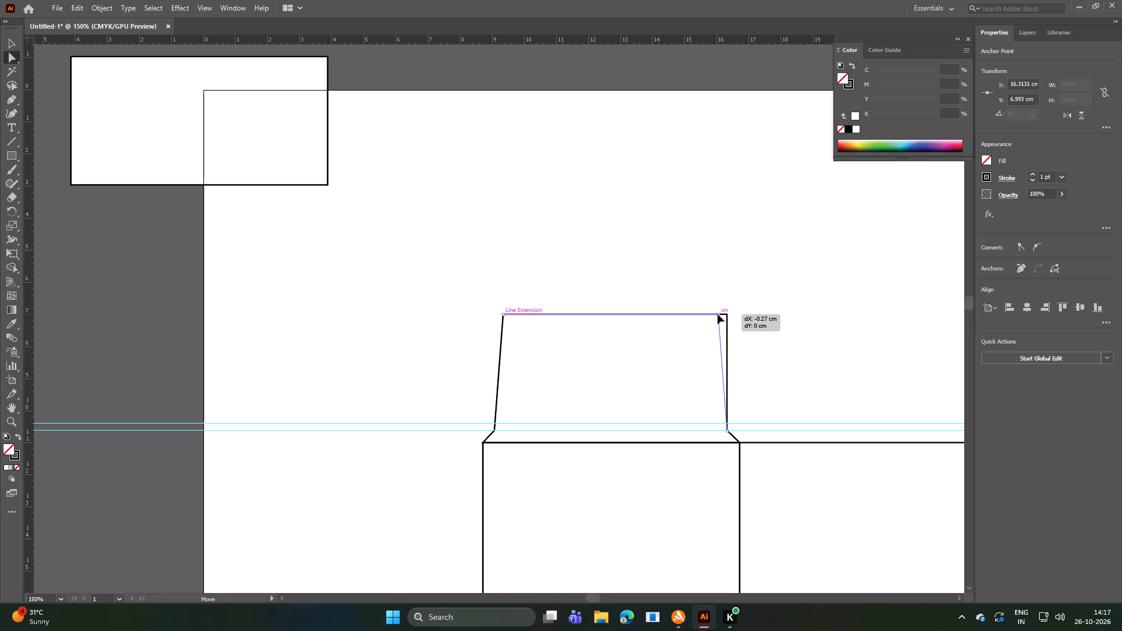
drag(718, 314, 716, 314)
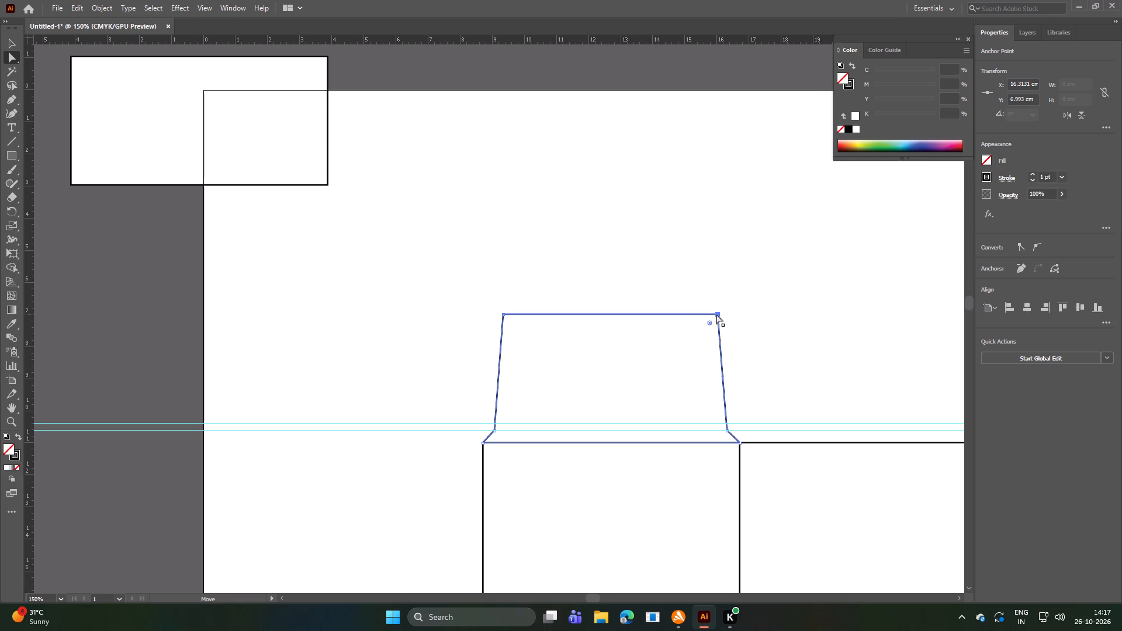
click(753, 275)
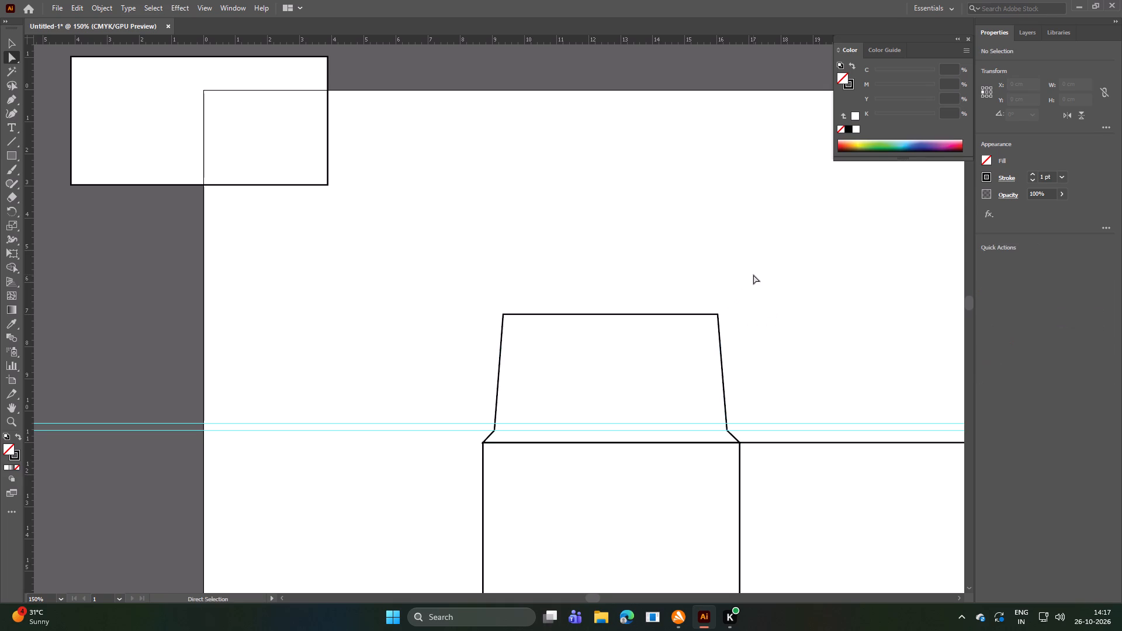
Duplicate the tapered flap horizontally onto the top edge of the second narrow panel, between the two wide panels.
key(ctrl+minus)
key(ctrl+minus)
key(ctrl+minus)
key(ctrl+minus)
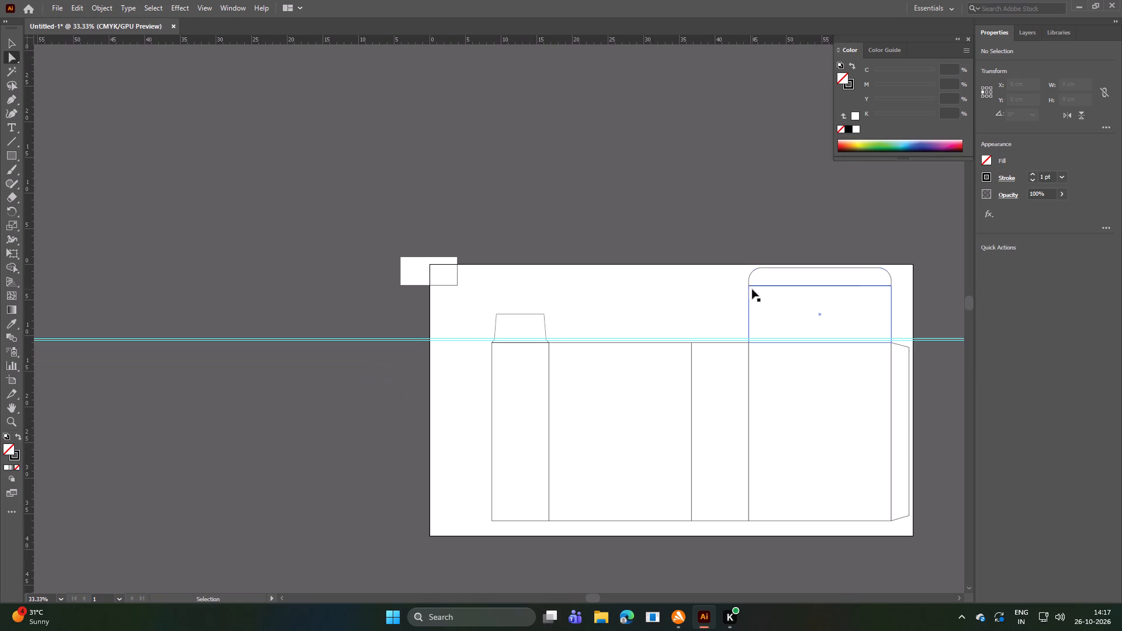
key(ctrl+equal)
key(ctrl+minus)
key(ctrl+equal)
scroll(708, 303, down, 1)
scroll(680, 239, down, 1)
click(652, 191)
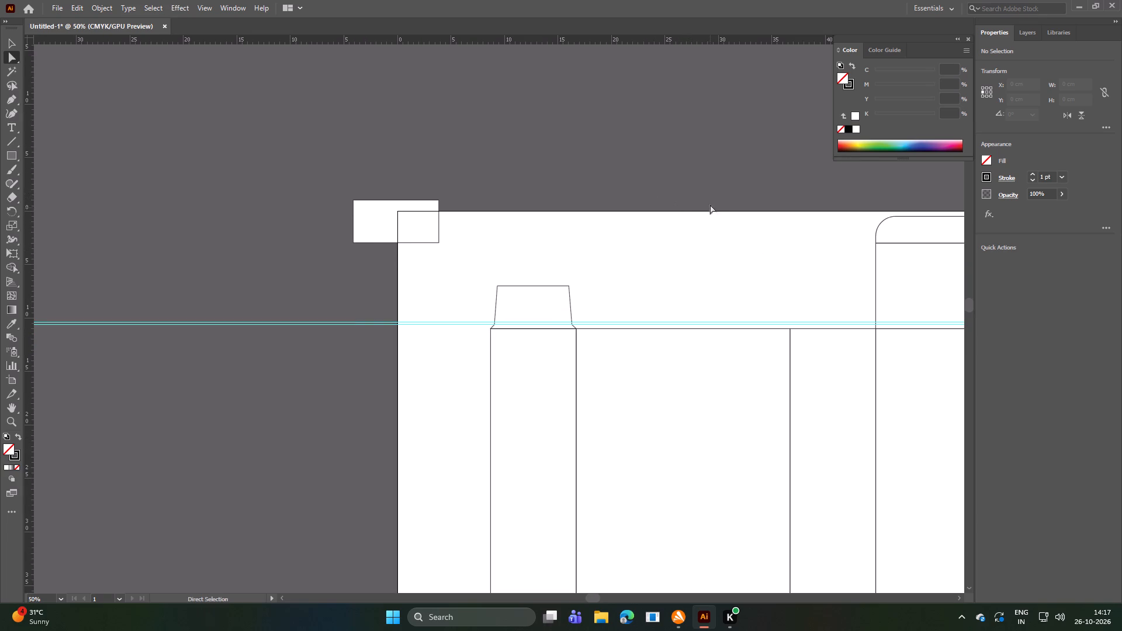
click(704, 172)
click(555, 310)
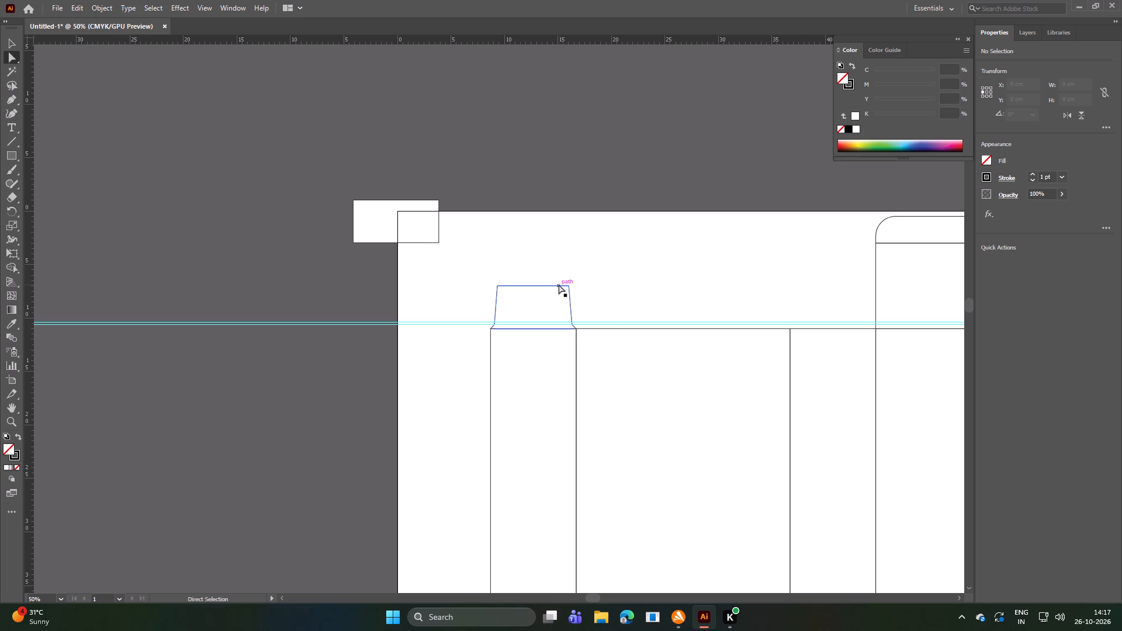
click(559, 285)
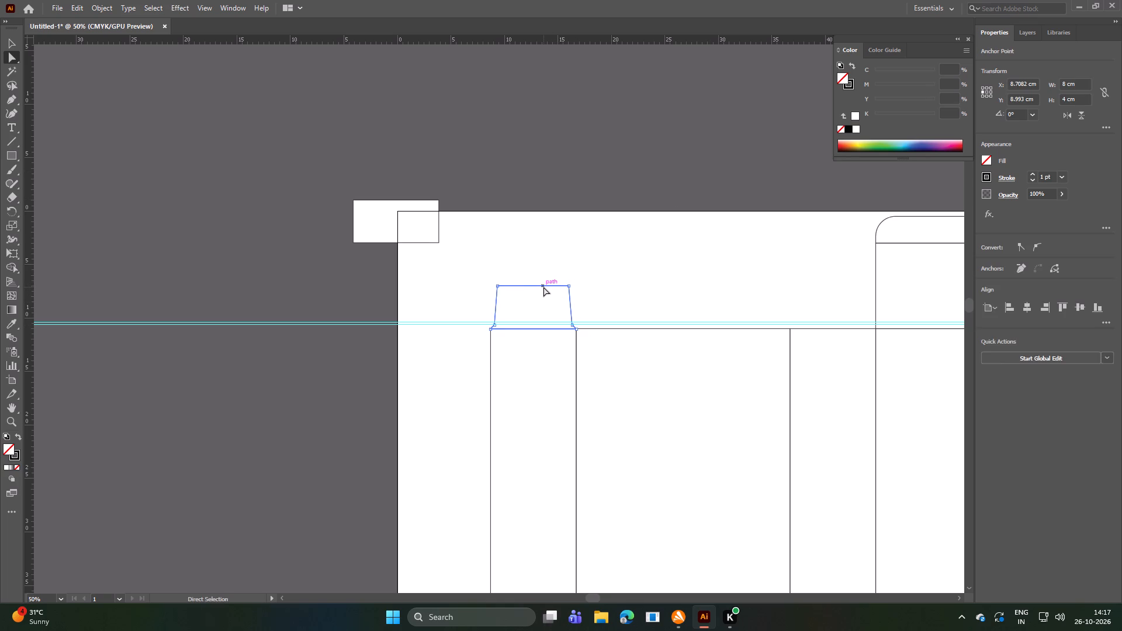
alt+drag(544, 288, 563, 289)
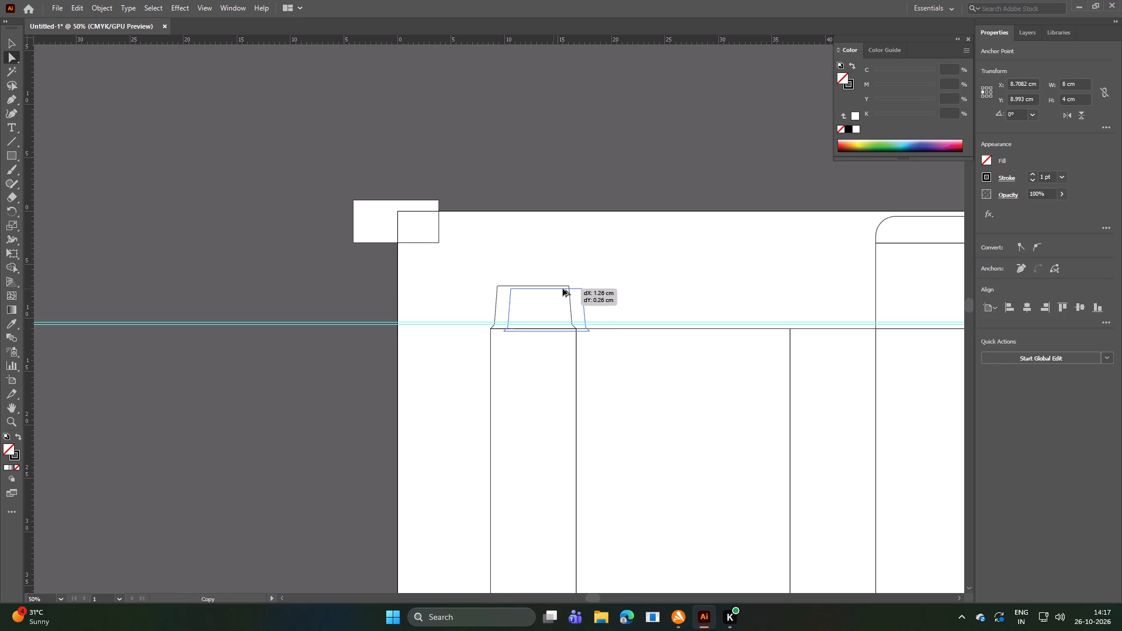
alt+drag(563, 289, 840, 286)
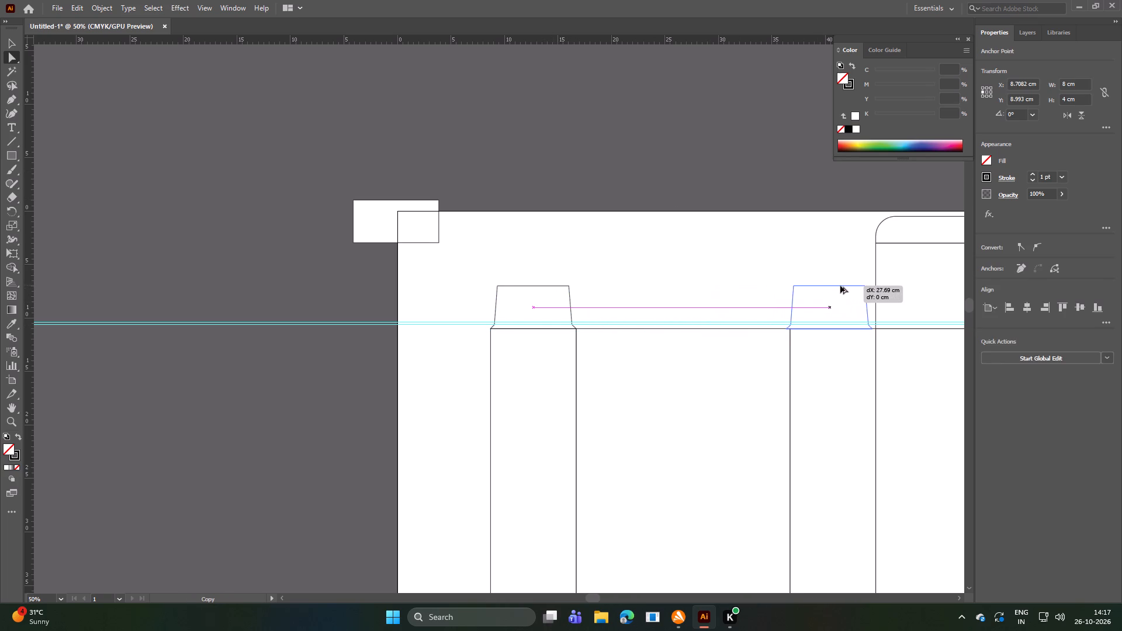
alt+drag(840, 286, 844, 287)
click(719, 193)
Duplicate the wide 20 × 25 cm panel between the two flaps straight down, its top meeting the original's bottom edge.
scroll(713, 204, down, 2)
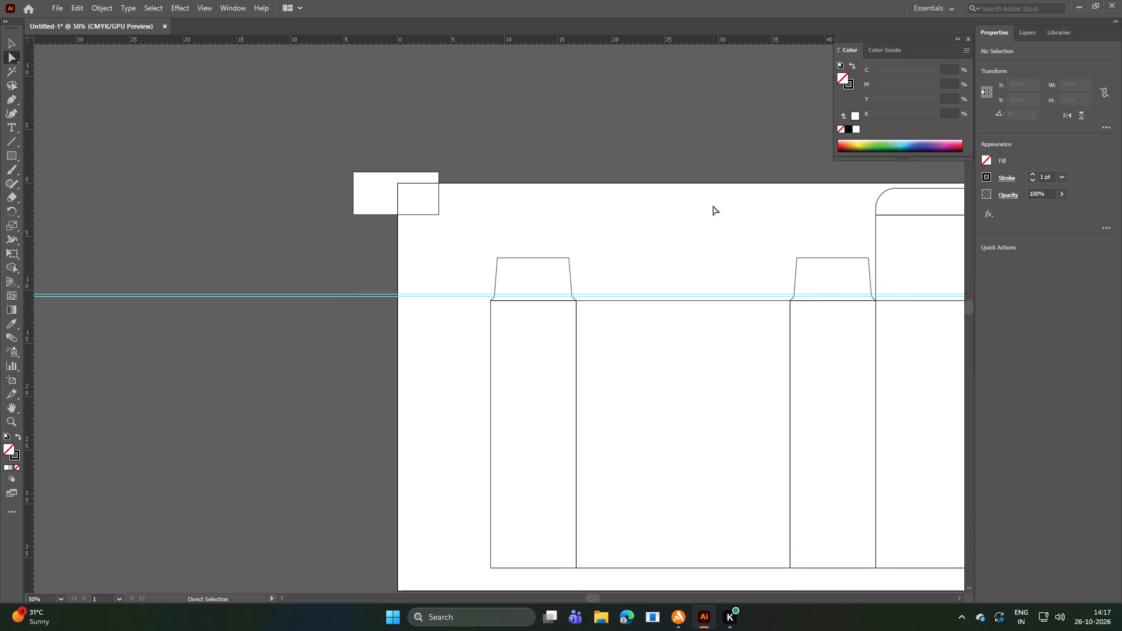
scroll(713, 206, down, 3)
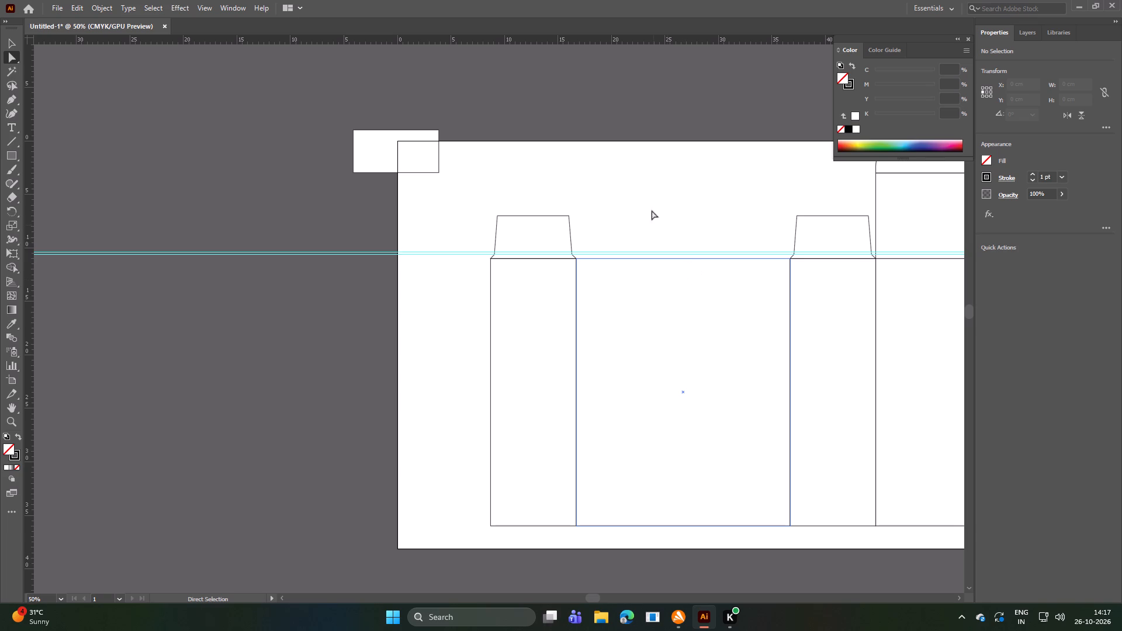
click(656, 191)
click(656, 191)
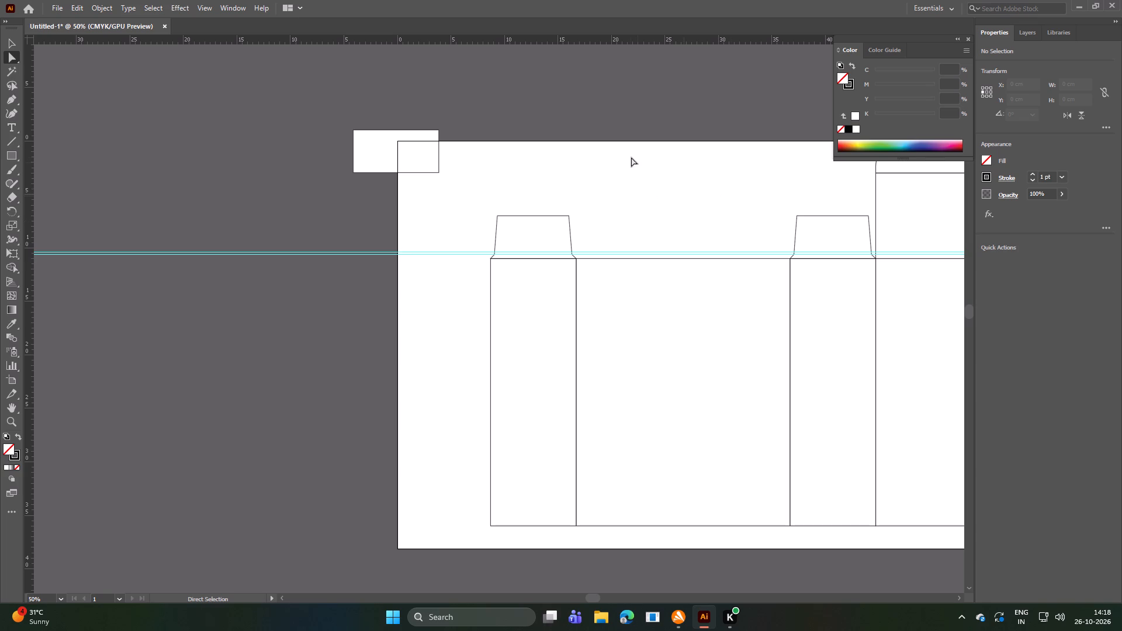
click(643, 177)
click(12, 406)
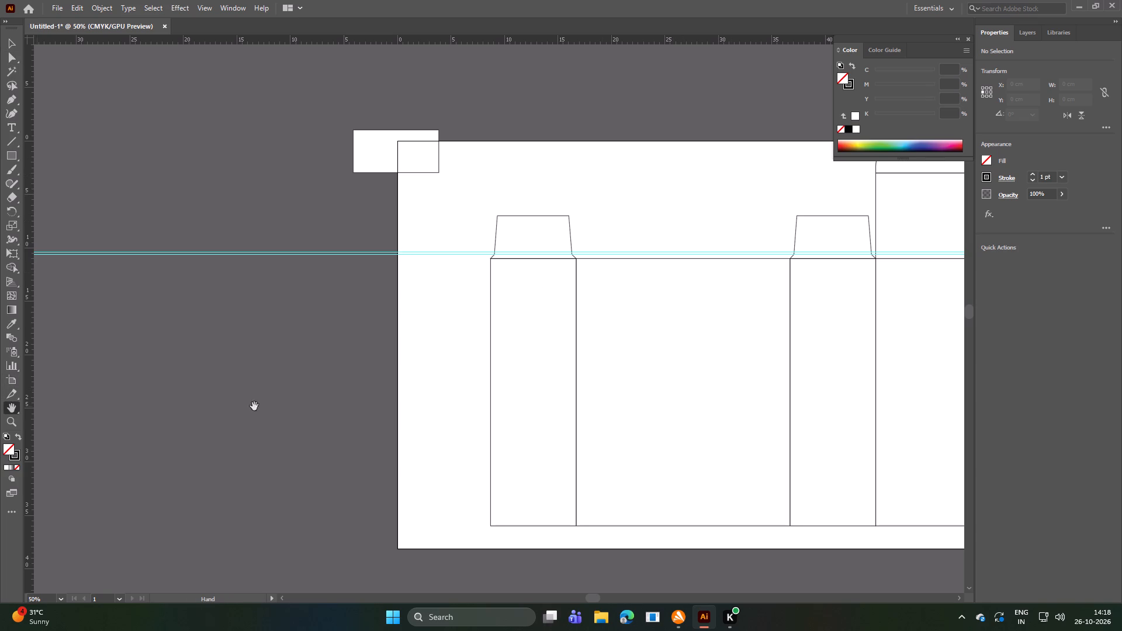
drag(605, 400, 348, 331)
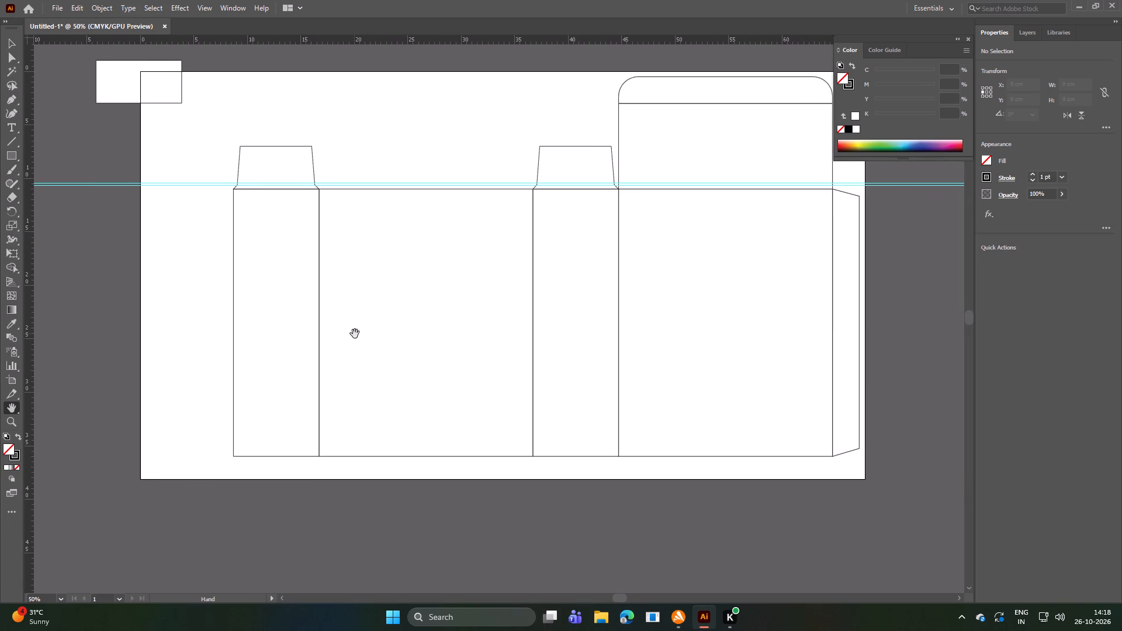
click(12, 42)
click(412, 234)
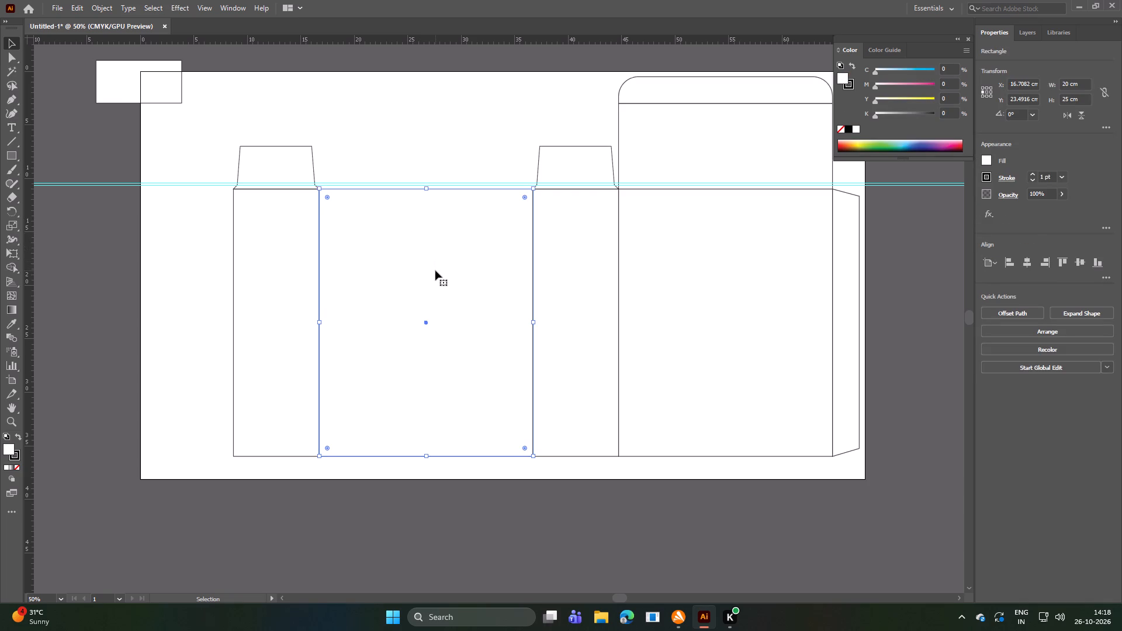
drag(437, 271, 438, 540)
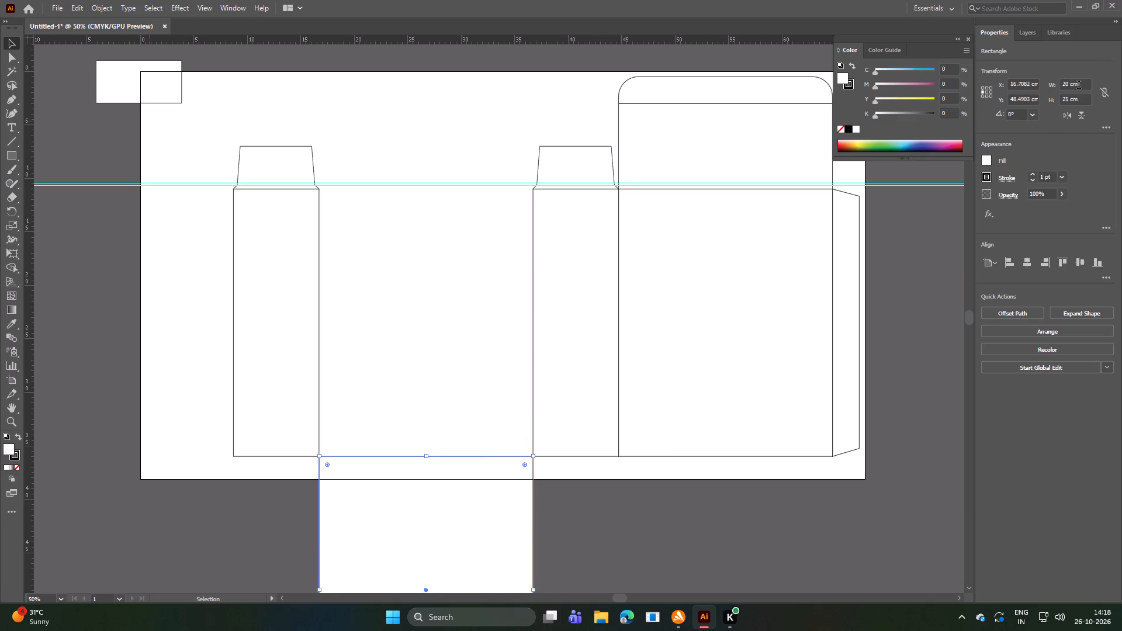
Set the width of the lower 20 × 25 cm rectangle to 8 cm.
drag(1083, 88, 1048, 88)
click(538, 92)
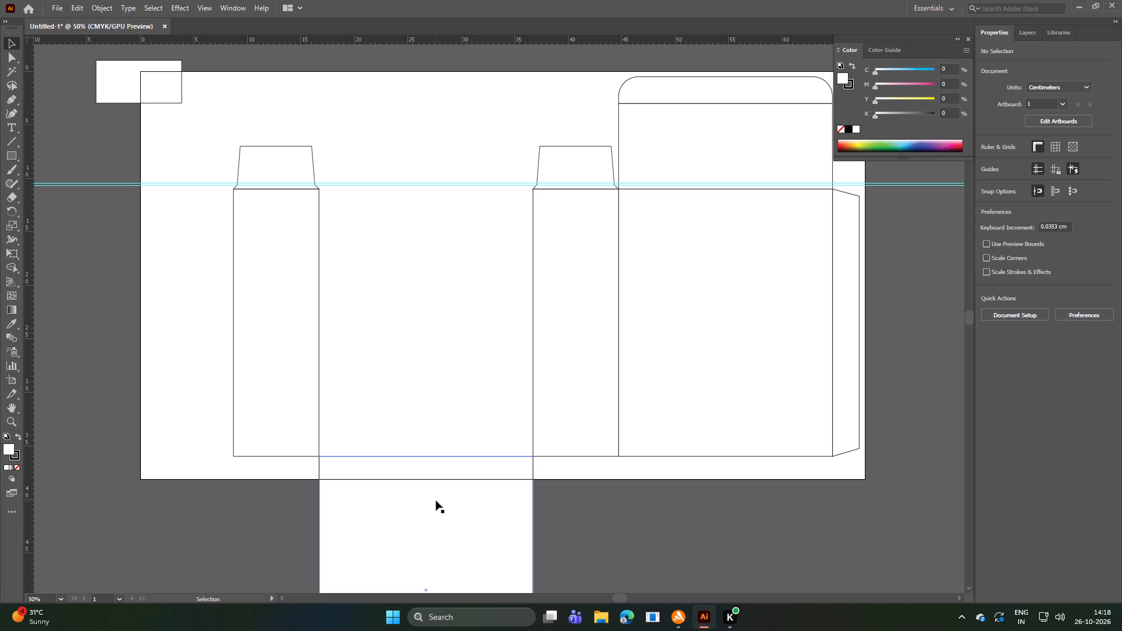
click(436, 501)
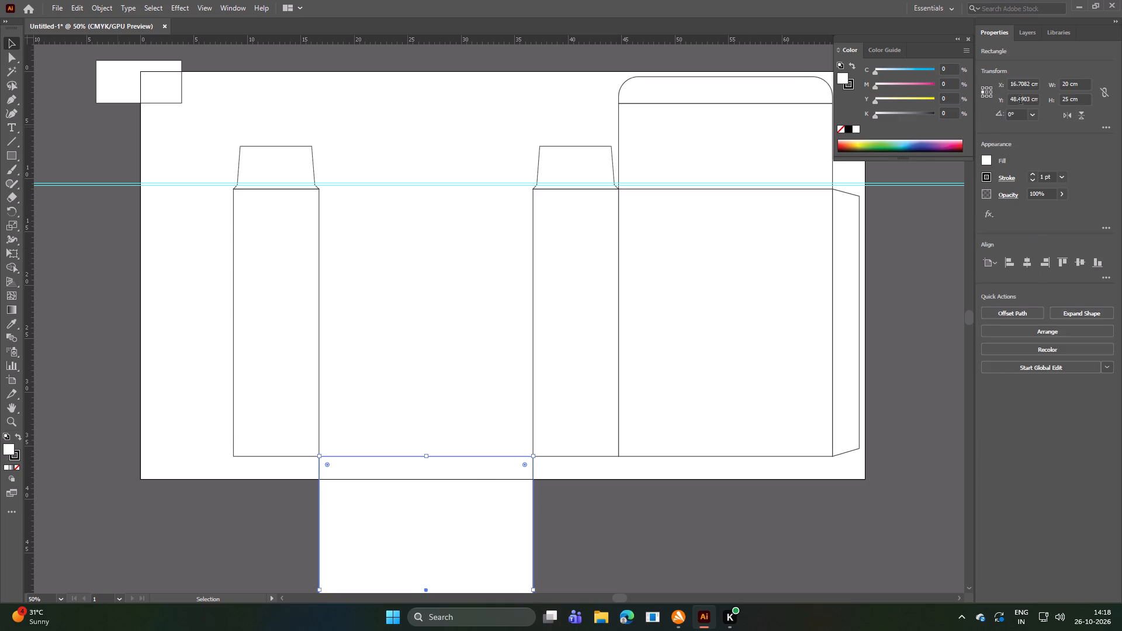
click(1086, 100)
drag(1083, 86, 1043, 88)
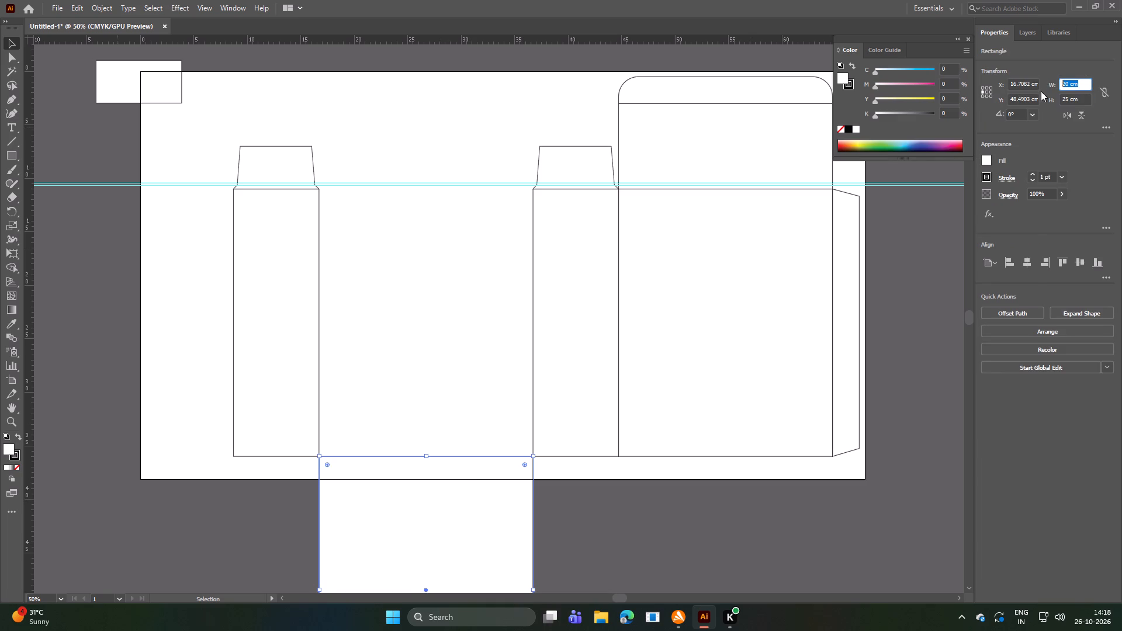
key(8)
drag(1085, 102, 1058, 102)
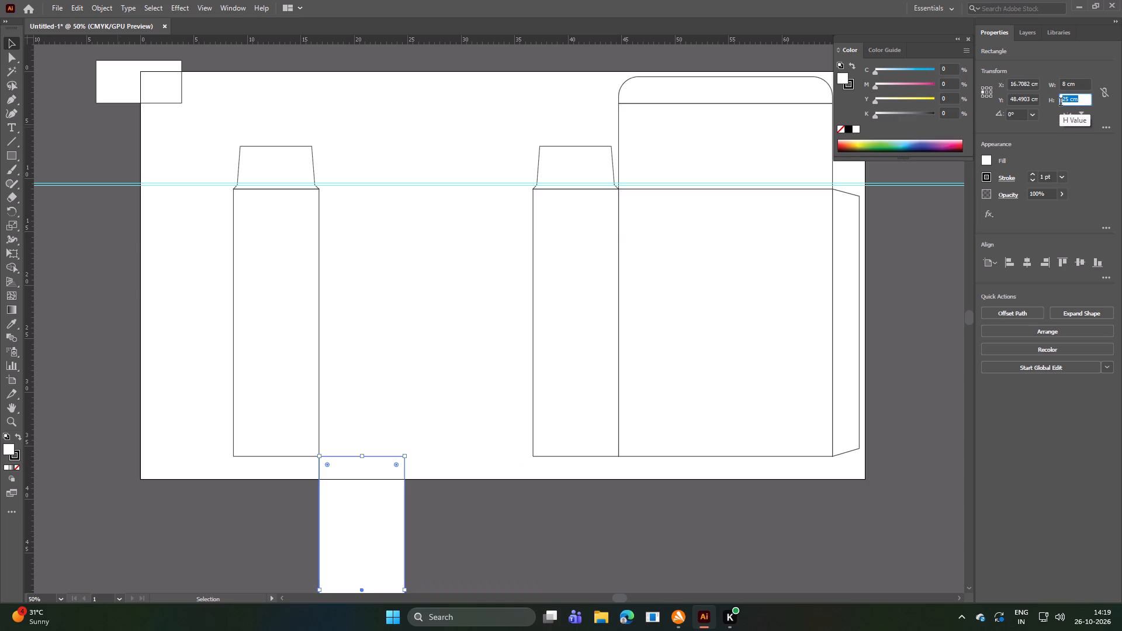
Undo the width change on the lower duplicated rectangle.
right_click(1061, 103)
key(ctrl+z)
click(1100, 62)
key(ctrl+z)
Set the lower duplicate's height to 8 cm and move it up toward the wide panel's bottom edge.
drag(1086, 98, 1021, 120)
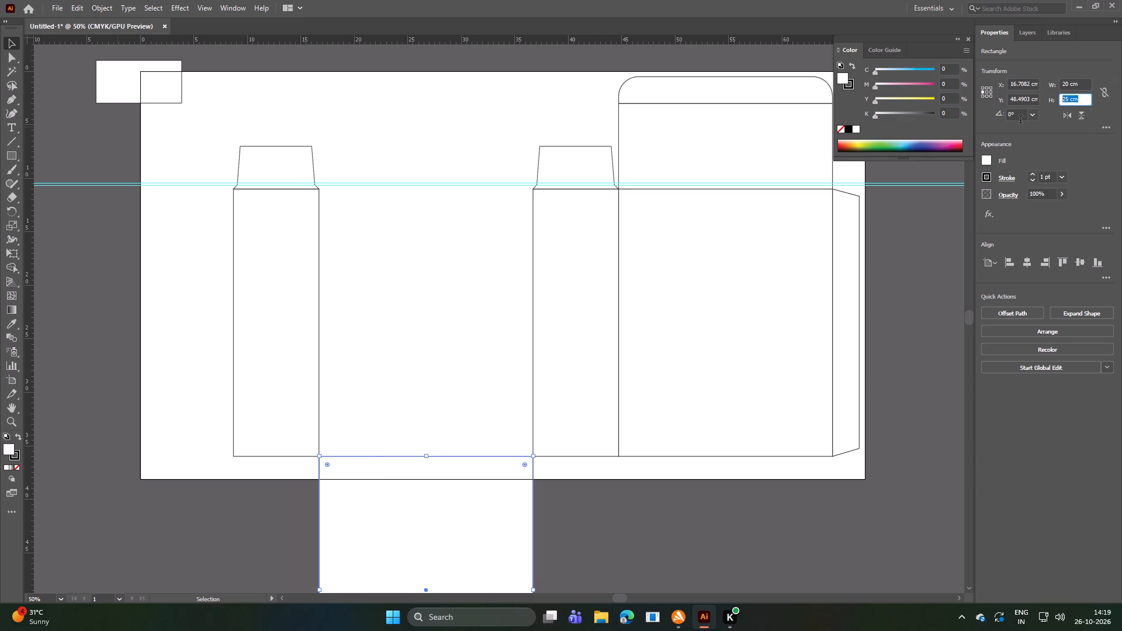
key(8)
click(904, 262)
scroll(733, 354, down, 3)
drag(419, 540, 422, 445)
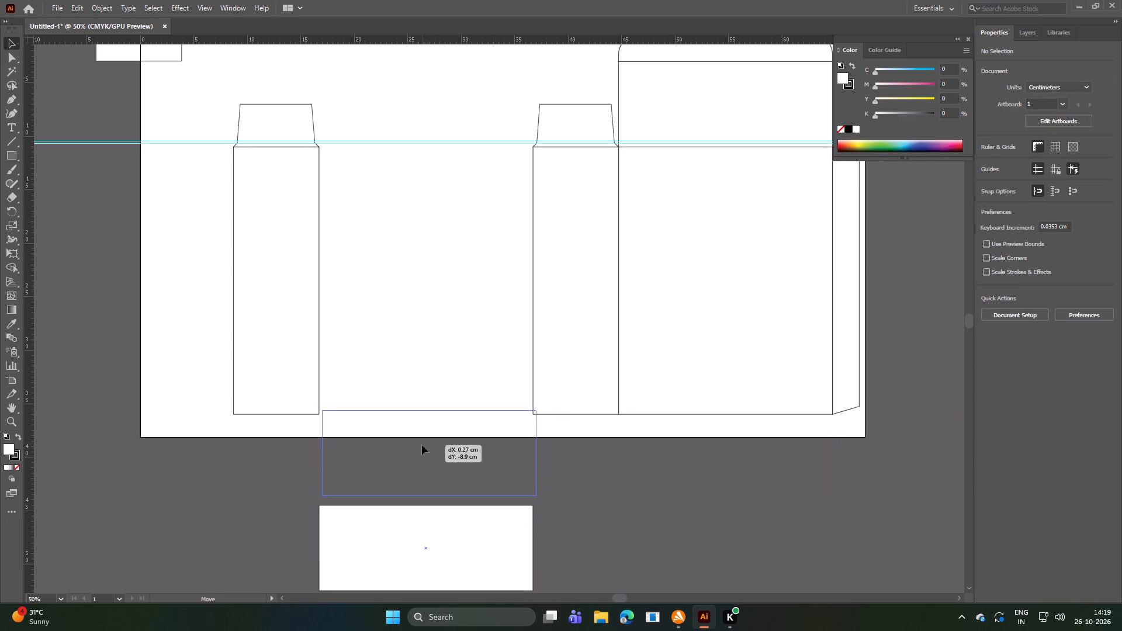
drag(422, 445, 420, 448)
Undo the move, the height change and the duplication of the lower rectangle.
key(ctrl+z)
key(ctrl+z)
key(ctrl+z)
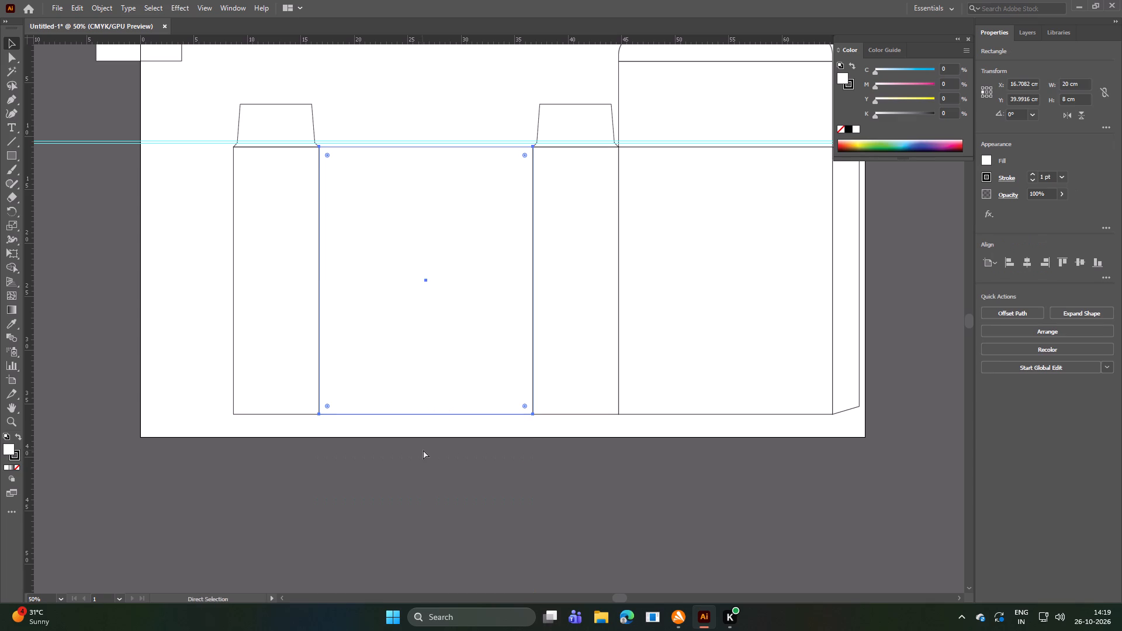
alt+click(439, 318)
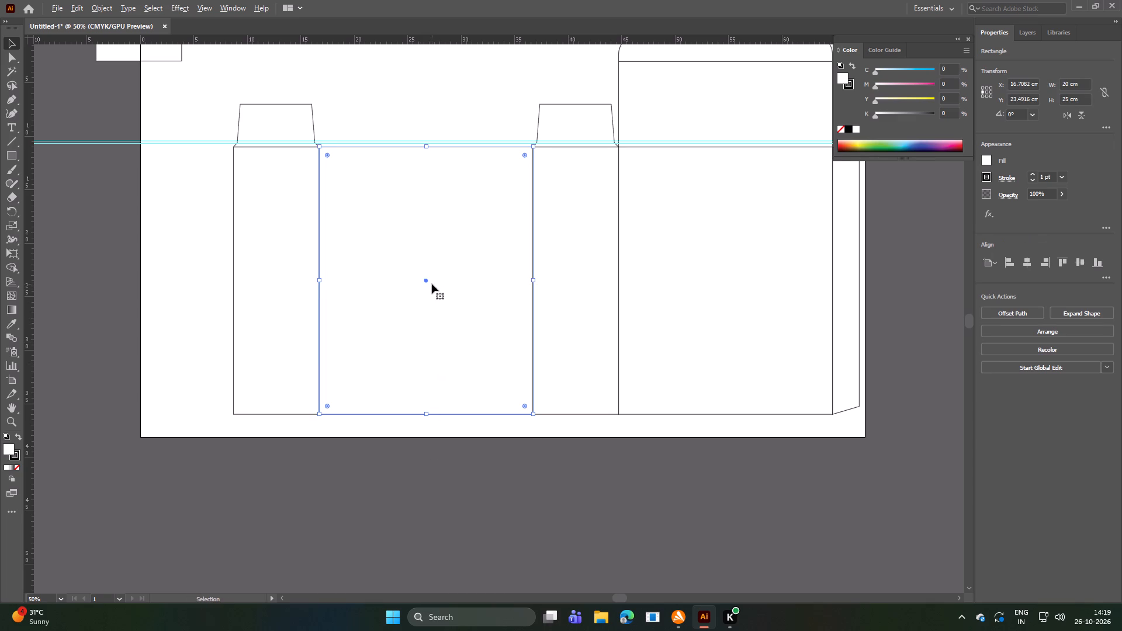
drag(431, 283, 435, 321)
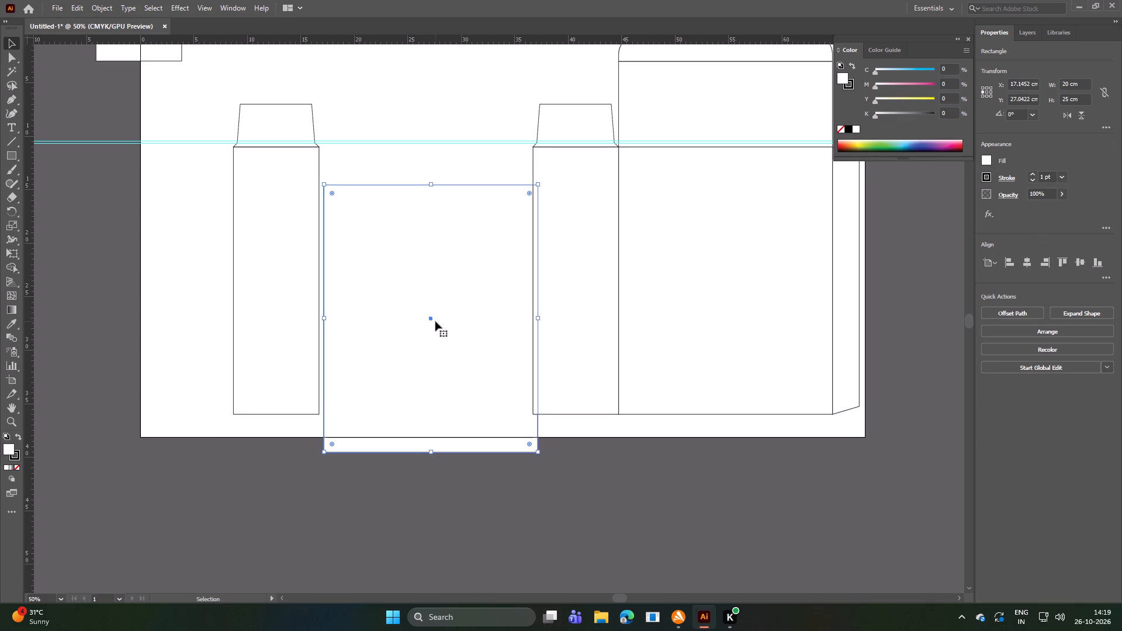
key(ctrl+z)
Duplicate the wide 20 × 25 cm panel between the two flaps straight down, its top meeting the original's bottom edge.
alt+drag(426, 285, 424, 551)
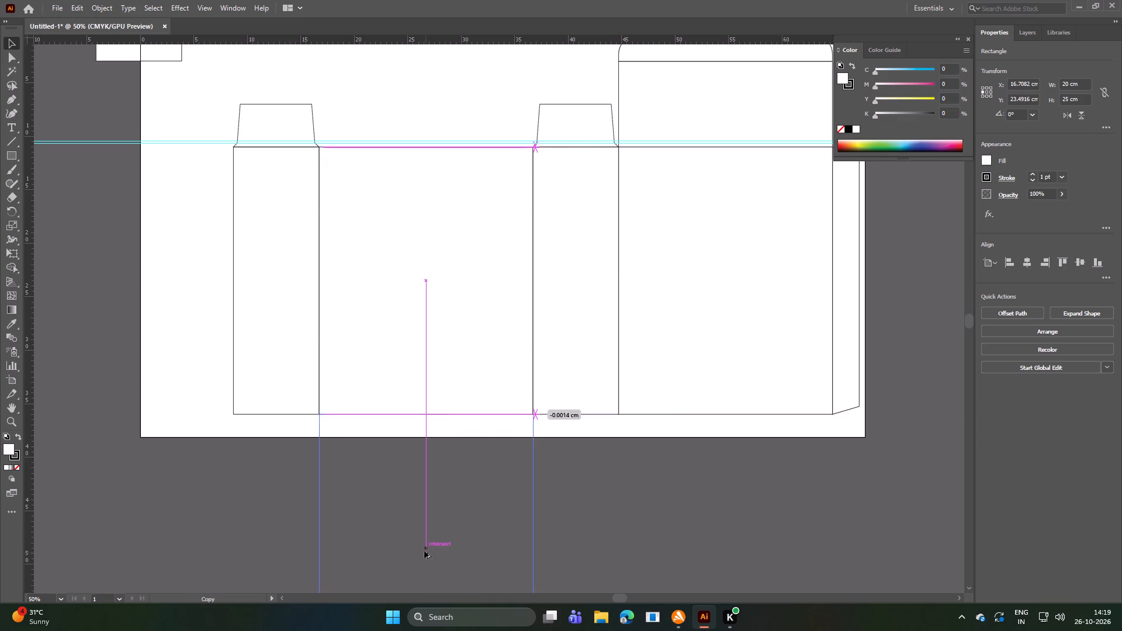
alt+drag(424, 551, 426, 550)
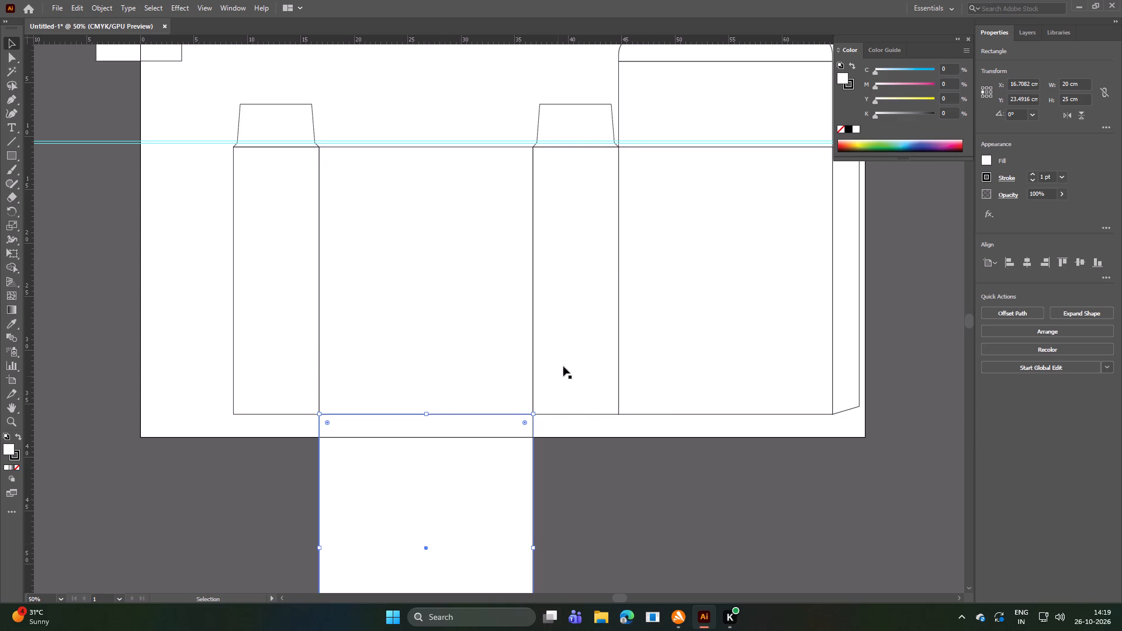
Set the height of the lower duplicated panel to 8 cm, keeping its 20 cm width.
scroll(566, 362, down, 4)
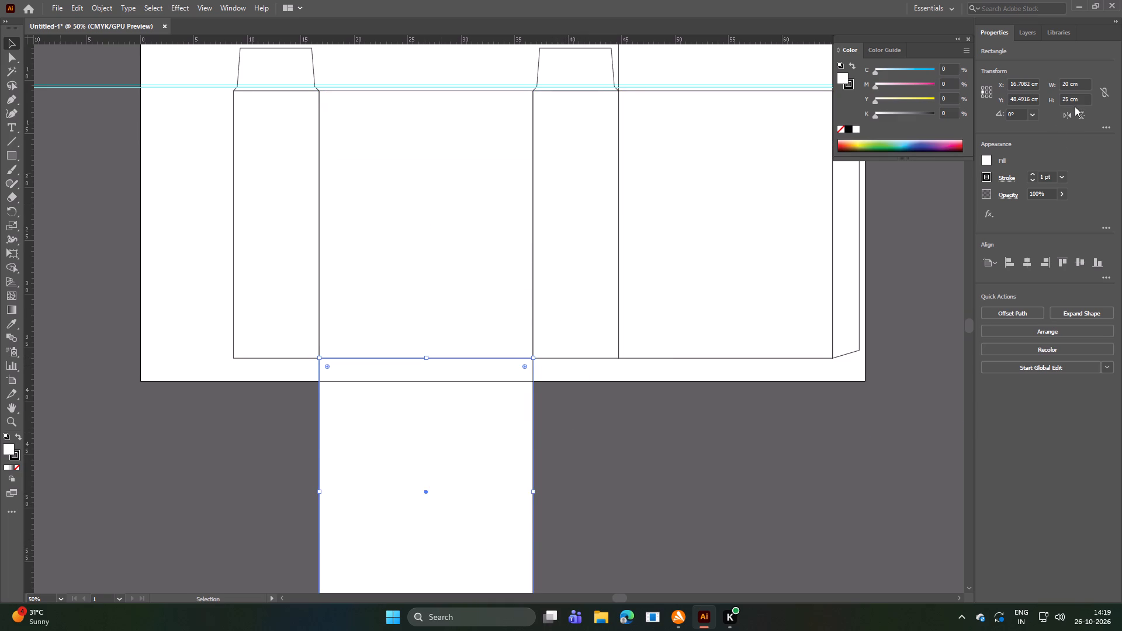
drag(1080, 96, 1033, 102)
key(8)
key(Return)
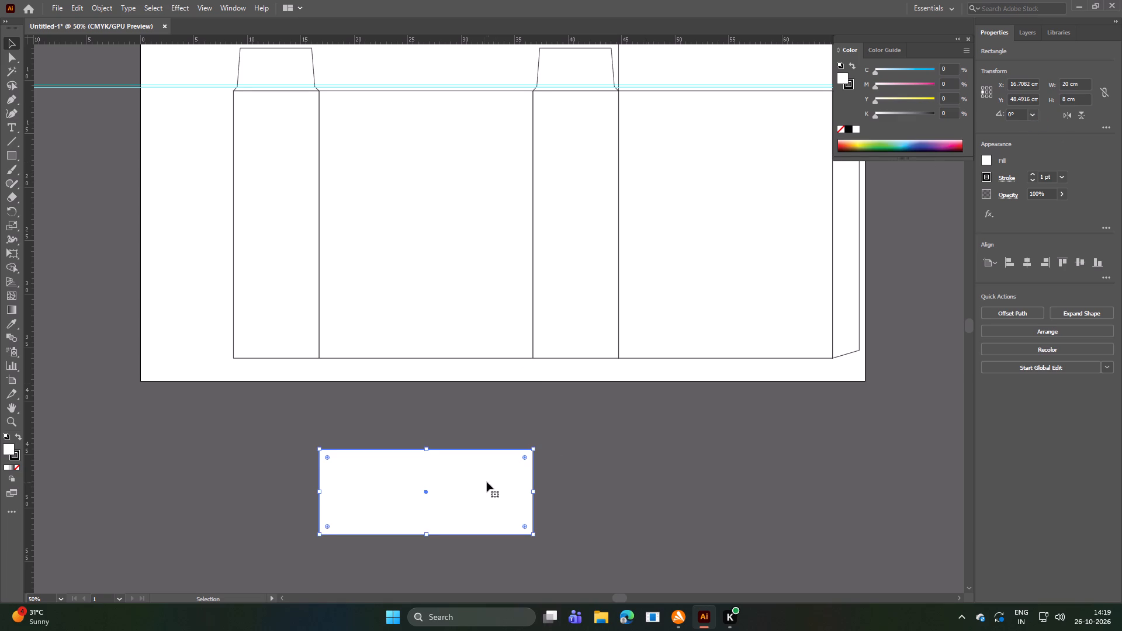
Move the 20 × 8 cm panel straight up until its top edge meets the wide panel's bottom edge.
drag(477, 493, 475, 402)
click(593, 369)
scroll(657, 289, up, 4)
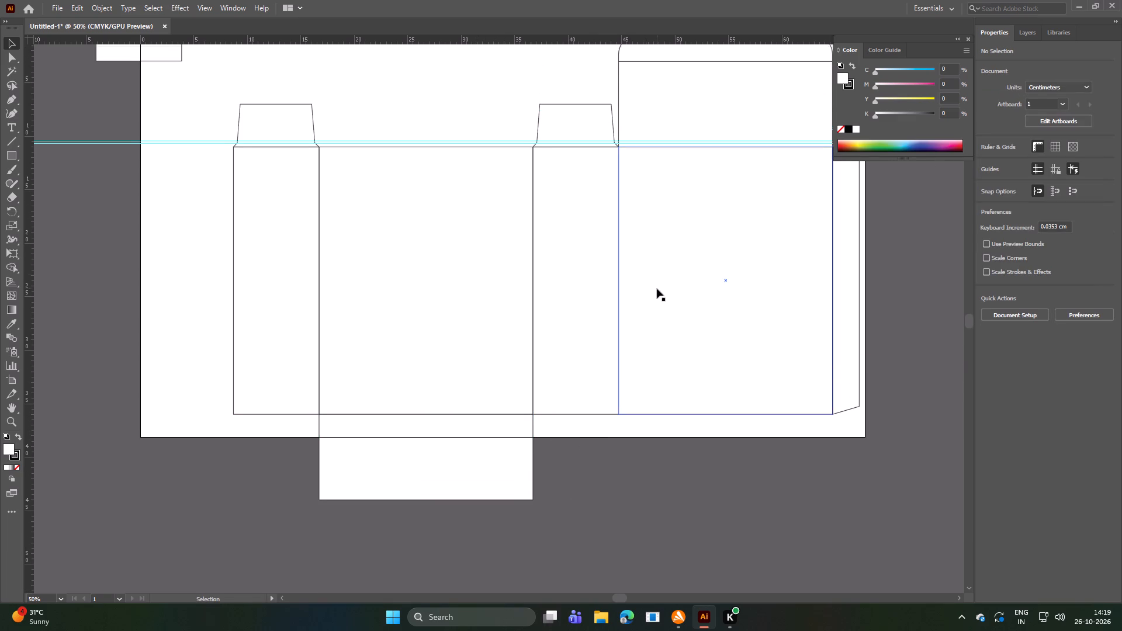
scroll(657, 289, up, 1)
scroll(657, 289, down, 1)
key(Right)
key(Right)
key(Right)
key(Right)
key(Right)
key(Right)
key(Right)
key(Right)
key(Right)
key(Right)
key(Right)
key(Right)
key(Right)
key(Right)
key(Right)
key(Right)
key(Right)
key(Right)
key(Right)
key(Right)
Draw a 2.5 × 2.5 cm square on the empty artboard area beside the first narrow panel.
click(16, 152)
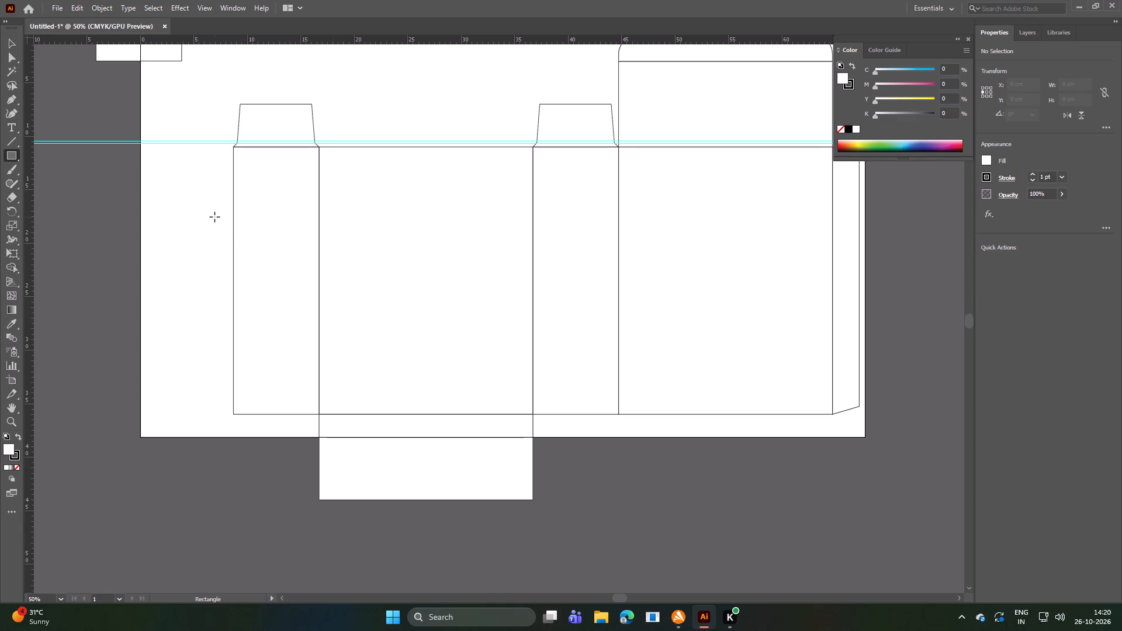
click(203, 235)
drag(574, 279, 567, 283)
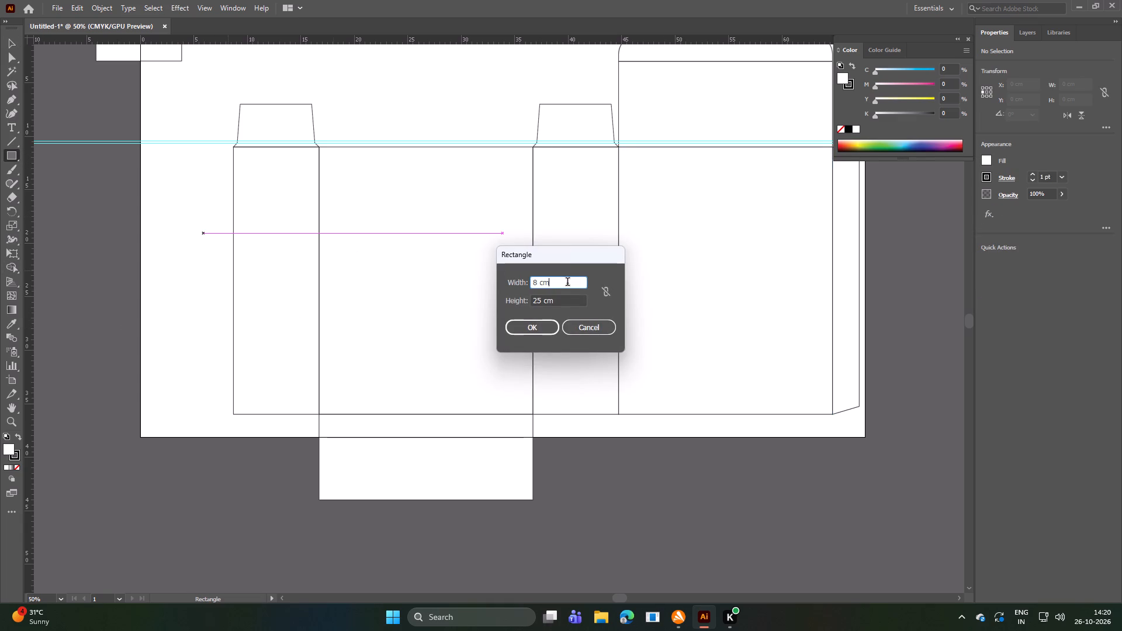
drag(567, 283, 497, 286)
text(2.5)
drag(565, 303, 503, 303)
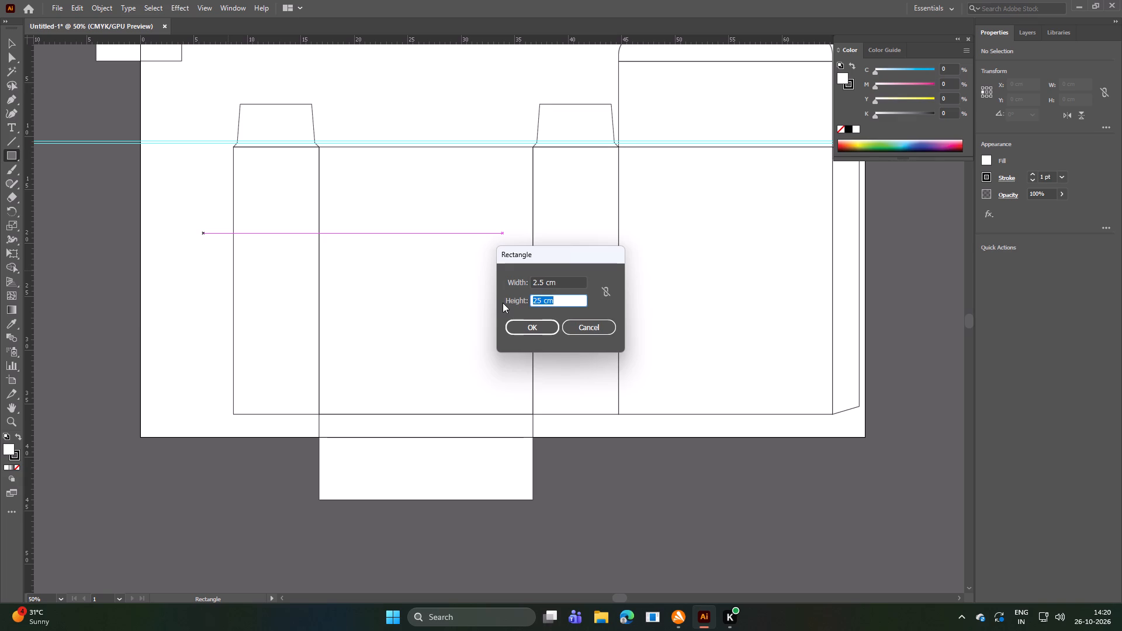
key(5)
key(BackSpace)
text(2.)
key(5)
click(520, 328)
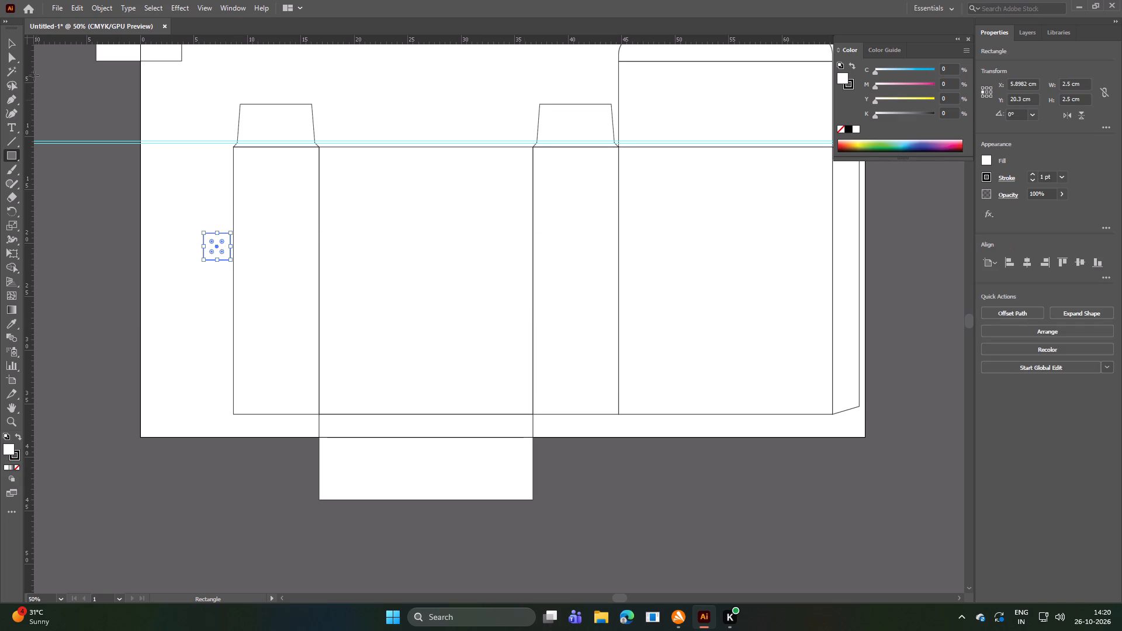
Move the 2.5 cm square into the lower-right corner of the 20 × 8 cm bottom panel, aligned with its edges.
click(12, 42)
click(200, 202)
click(210, 235)
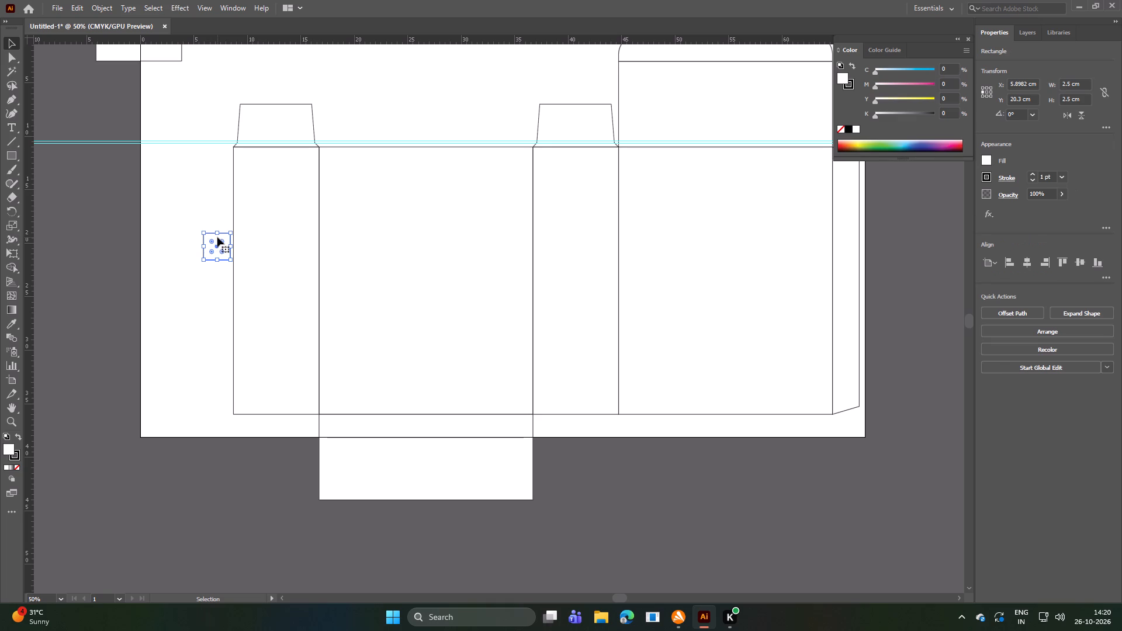
drag(217, 246, 453, 411)
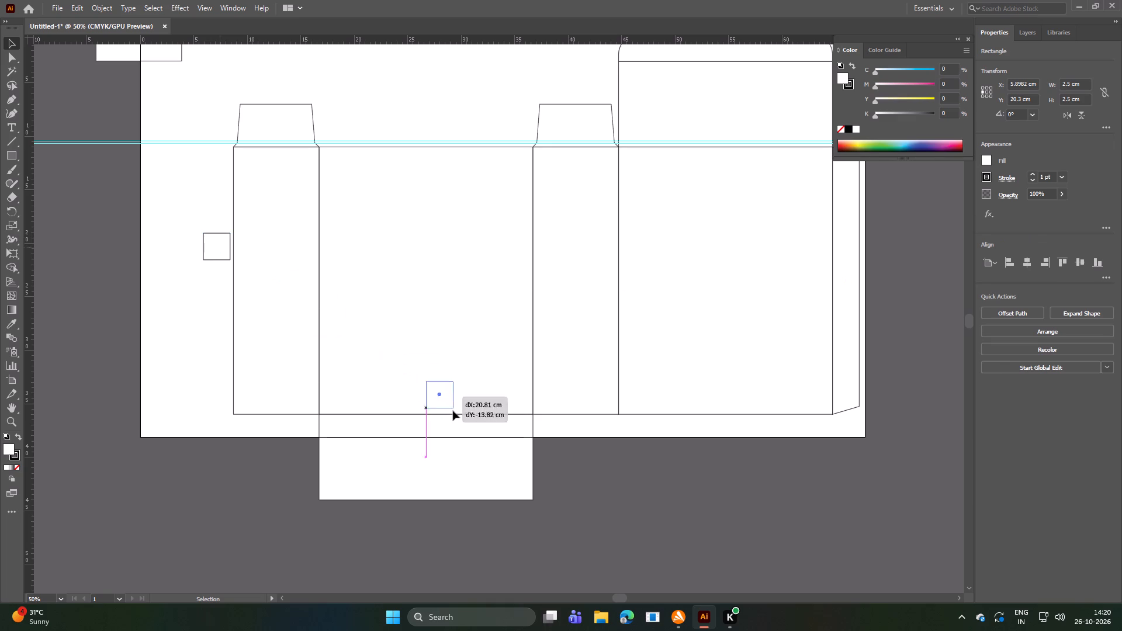
drag(453, 411, 521, 486)
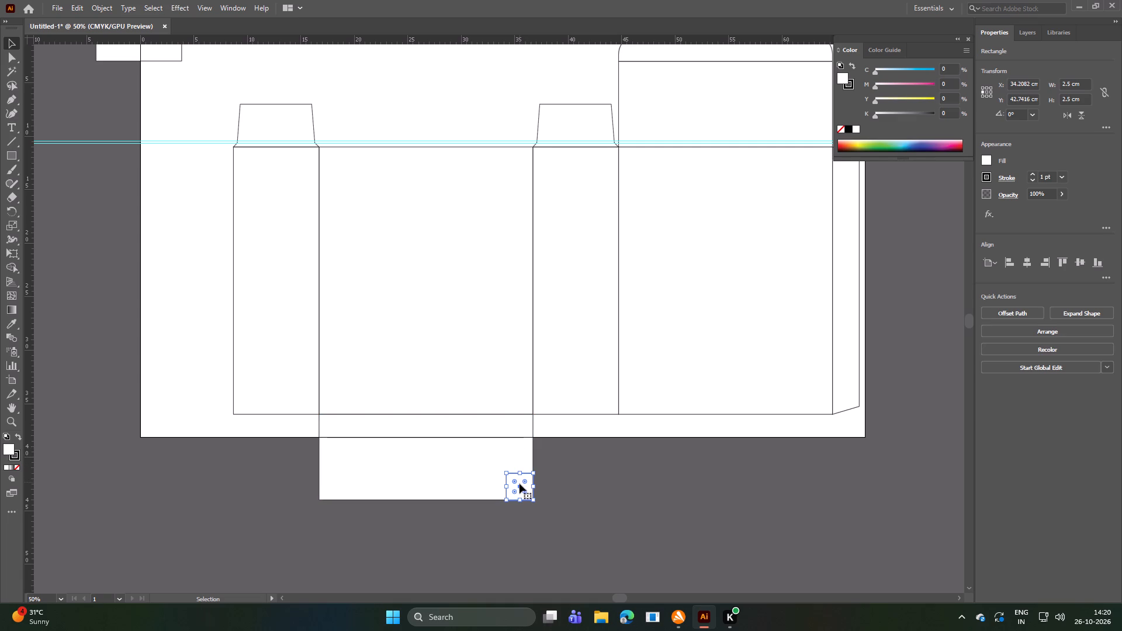
Duplicate the corner square straight up so the copy sits directly on top of the original.
alt+drag(520, 484, 519, 464)
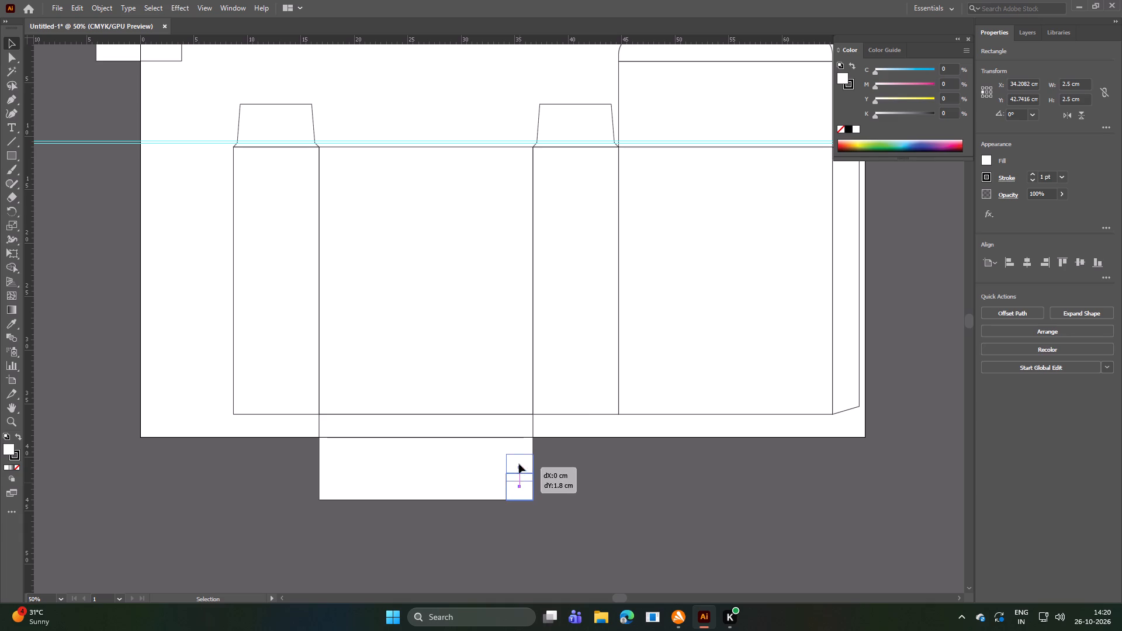
alt+drag(519, 464, 519, 459)
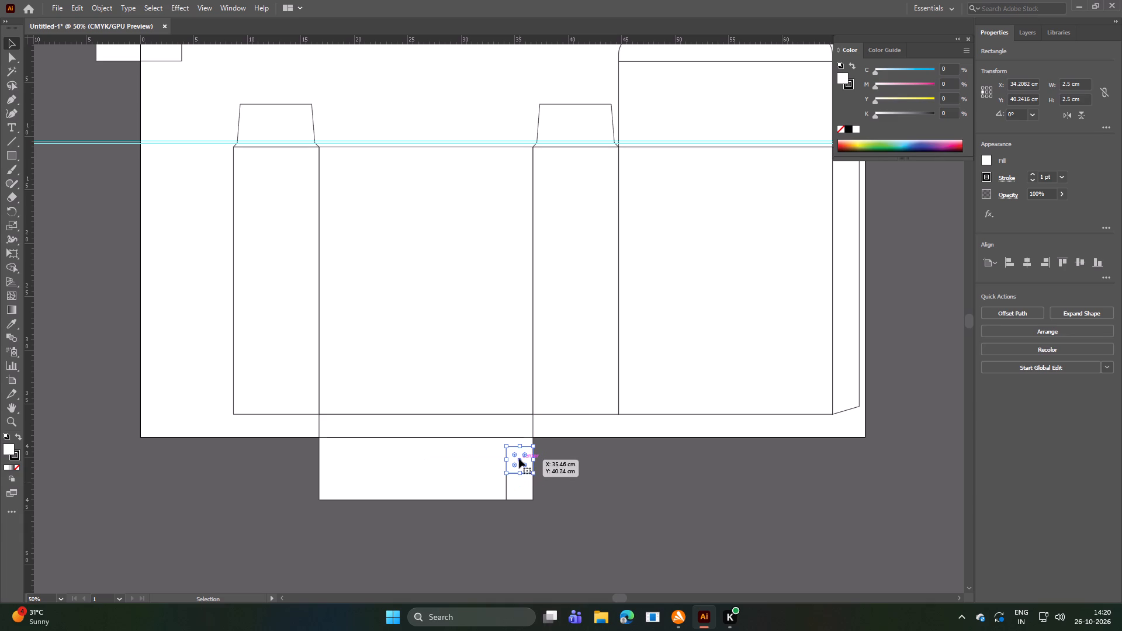
click(577, 476)
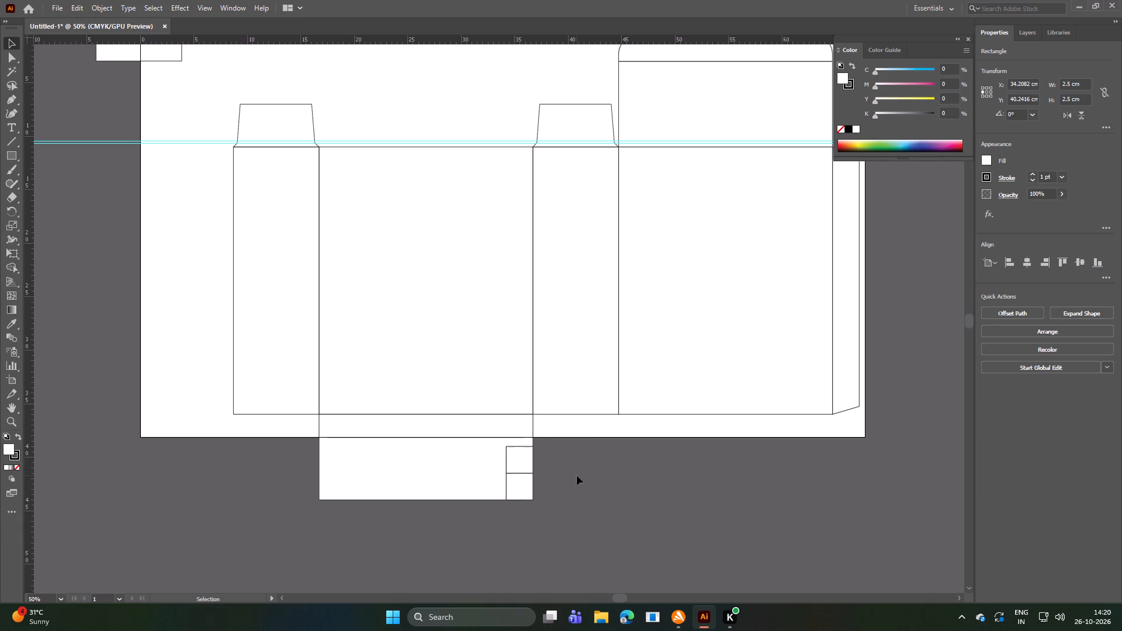
Duplicate both stacked squares horizontally to the bottom panel's opposite end, flush with its left edge.
click(518, 462)
shift+click(518, 480)
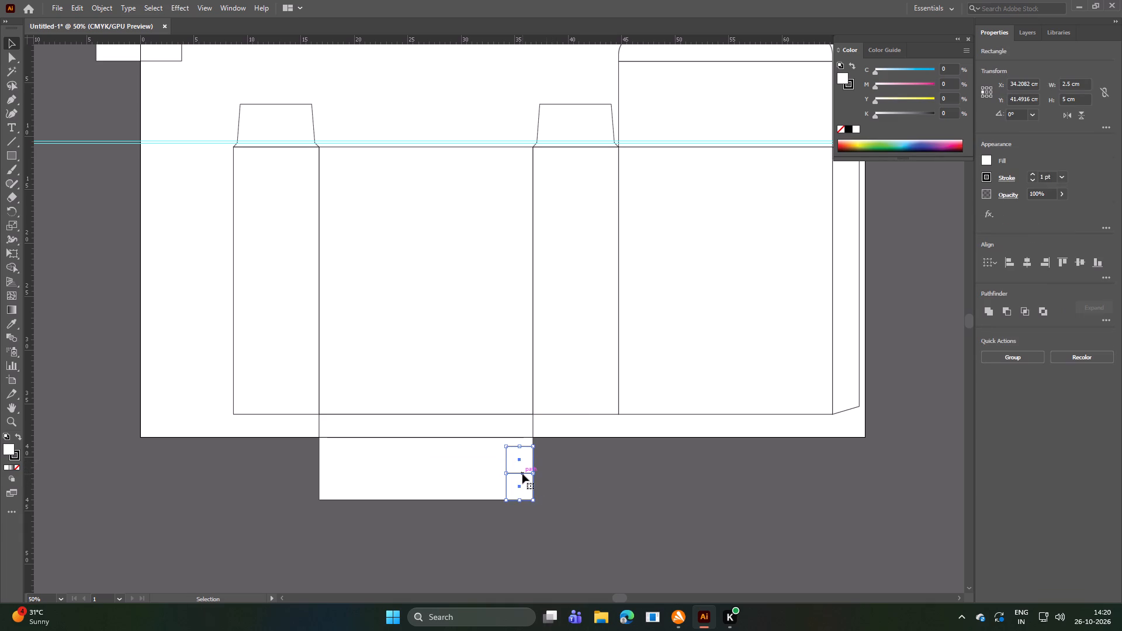
drag(522, 474, 486, 473)
drag(486, 473, 336, 471)
click(620, 470)
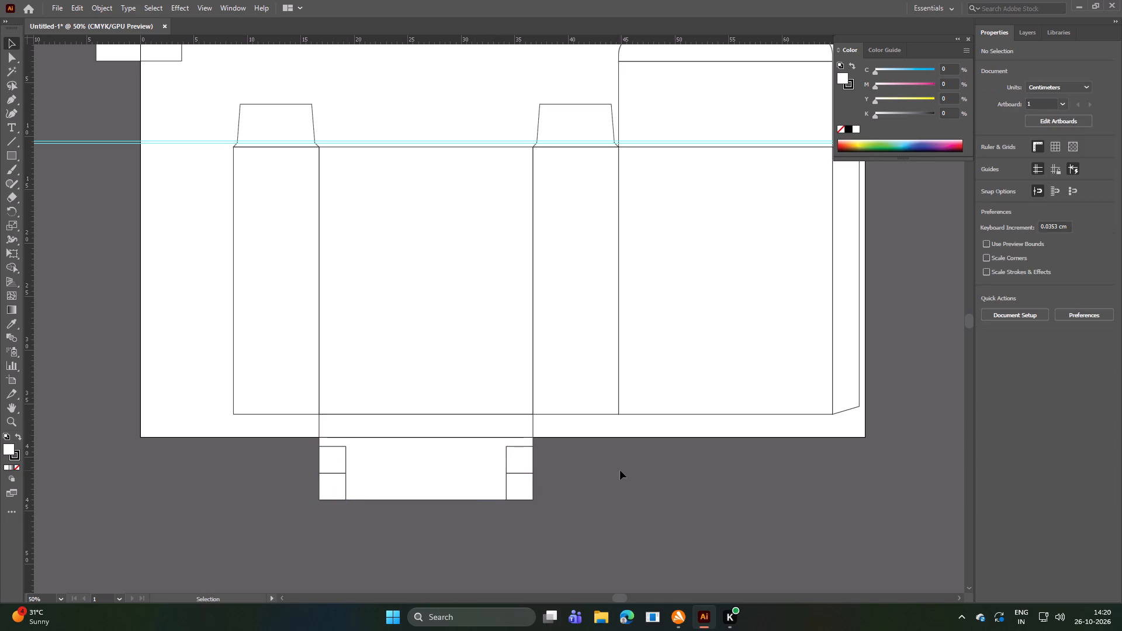
click(624, 469)
scroll(586, 460, up, 2)
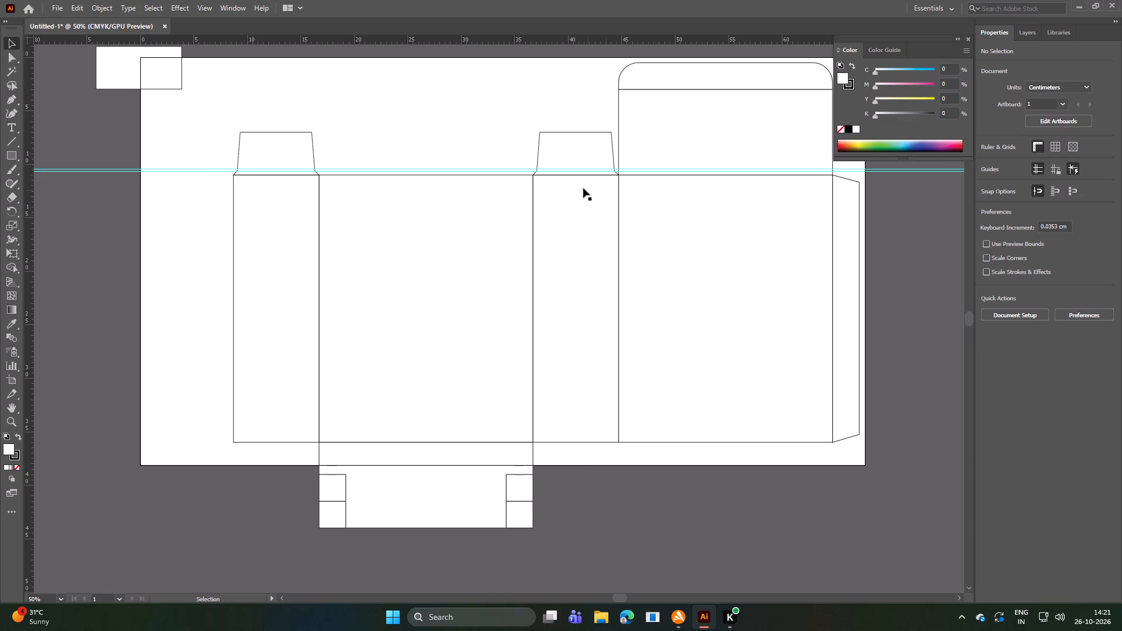
Place two horizontal guides across the bottom panel, one between the stacked squares at about 41.44 cm, one along the upper squares' top edge.
drag(391, 41, 448, 498)
drag(448, 498, 447, 501)
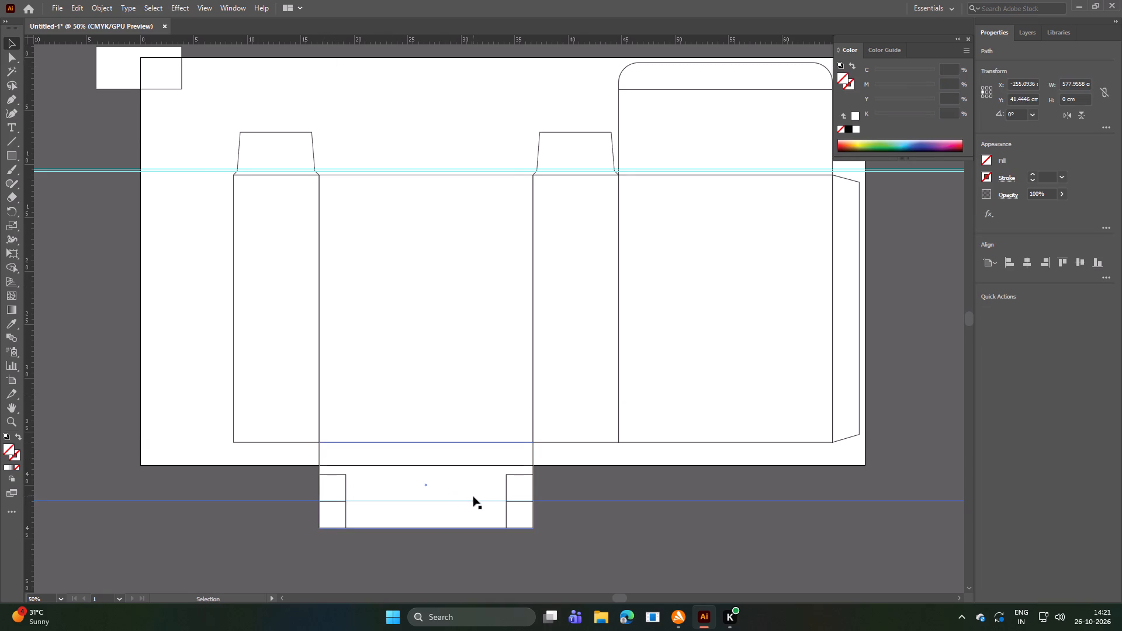
click(472, 502)
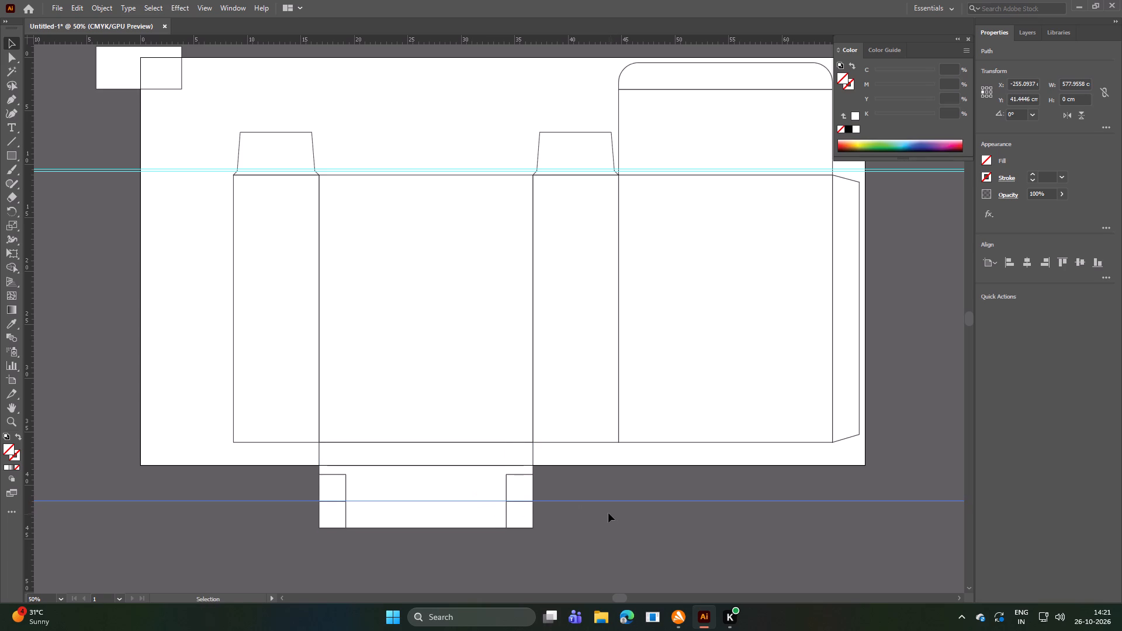
drag(427, 41, 434, 77)
drag(434, 77, 469, 473)
click(601, 543)
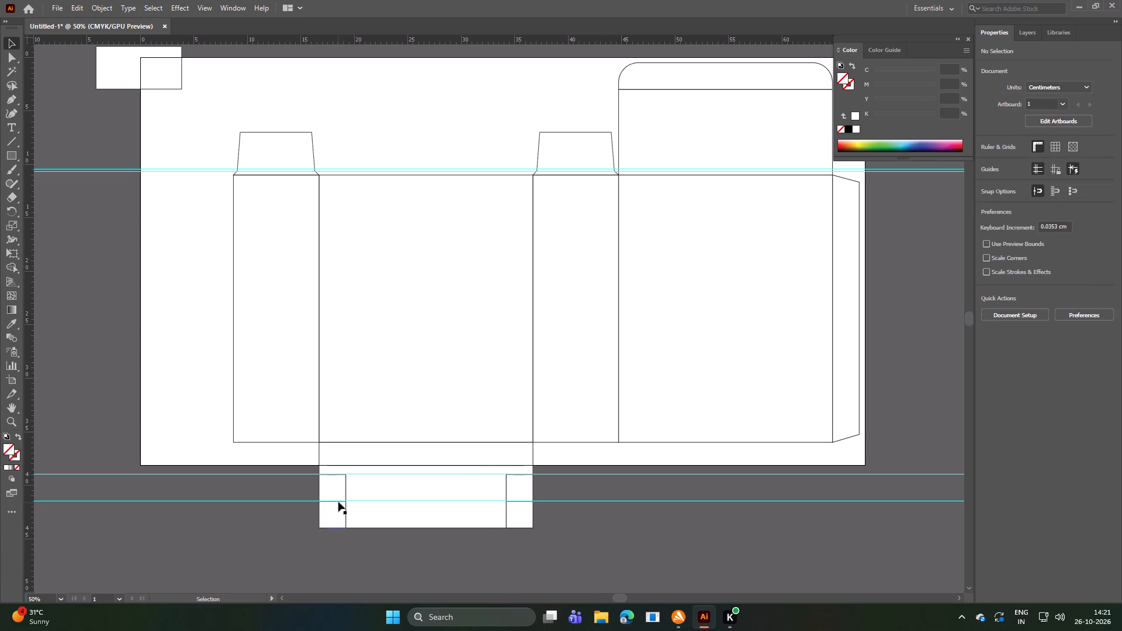
Delete all four 2.5 cm corner squares from the bottom panel, keeping the two horizontal guides.
click(338, 502)
click(345, 504)
key(Delete)
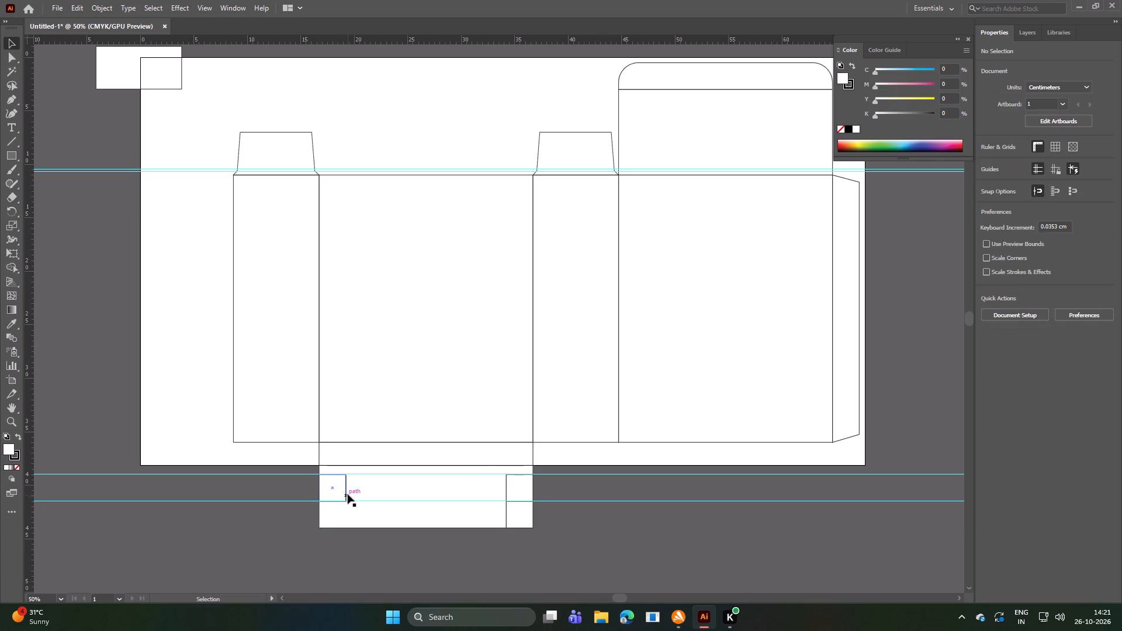
click(347, 493)
key(Delete)
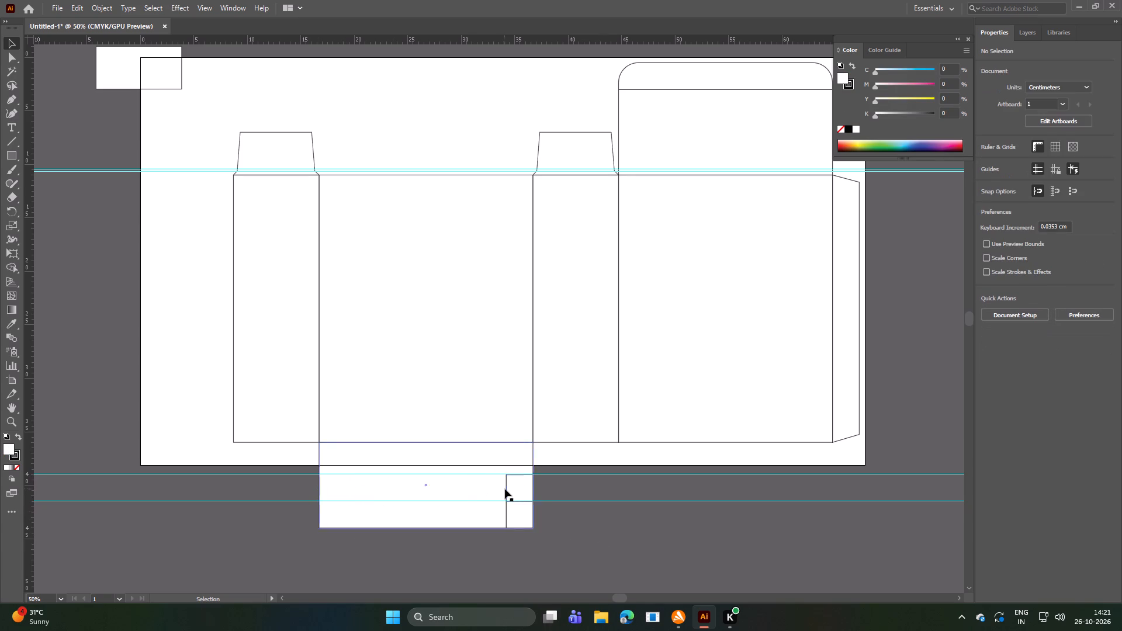
click(505, 491)
key(Delete)
click(507, 512)
key(Delete)
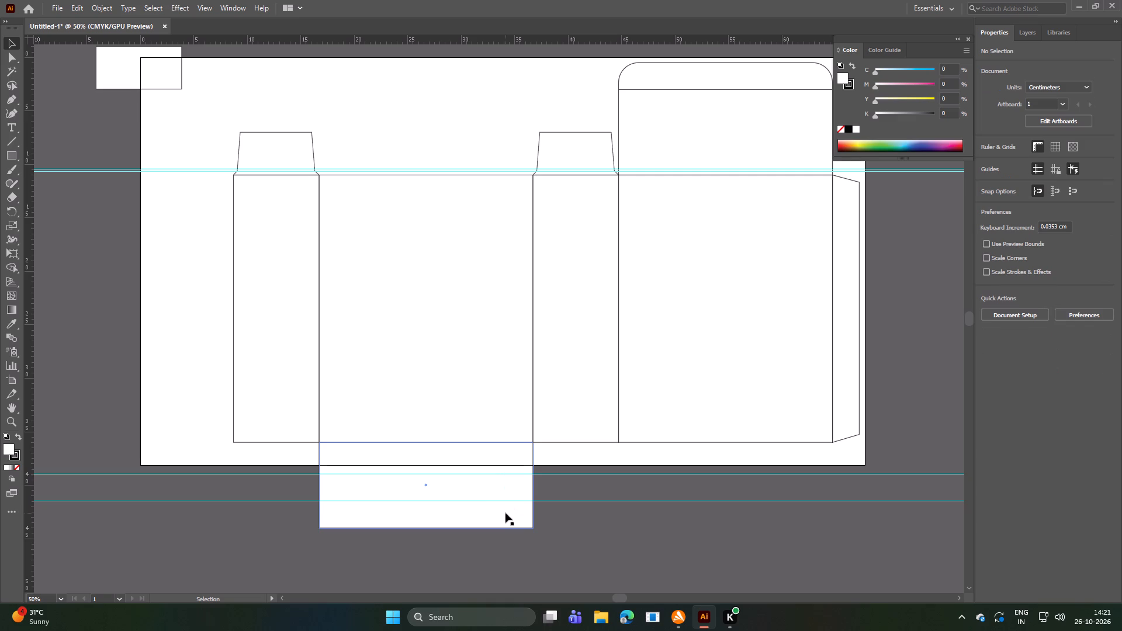
key(Left)
key(Left)
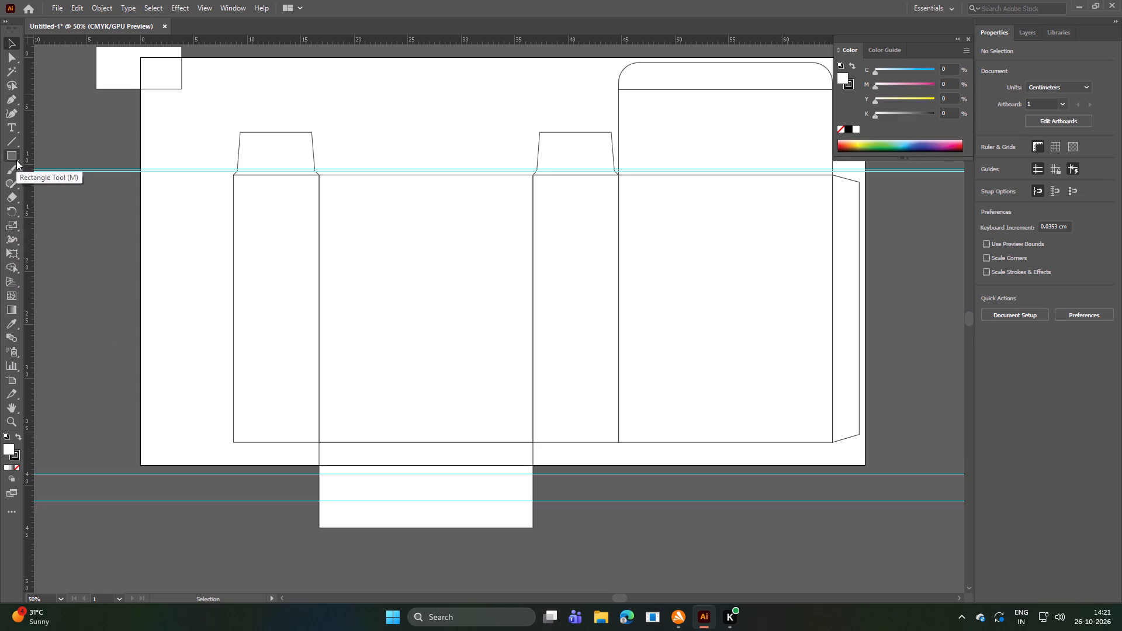
Use the Add Anchor Point tool at the four intersections of the two guides with the bottom panel's side edges.
right_click(13, 109)
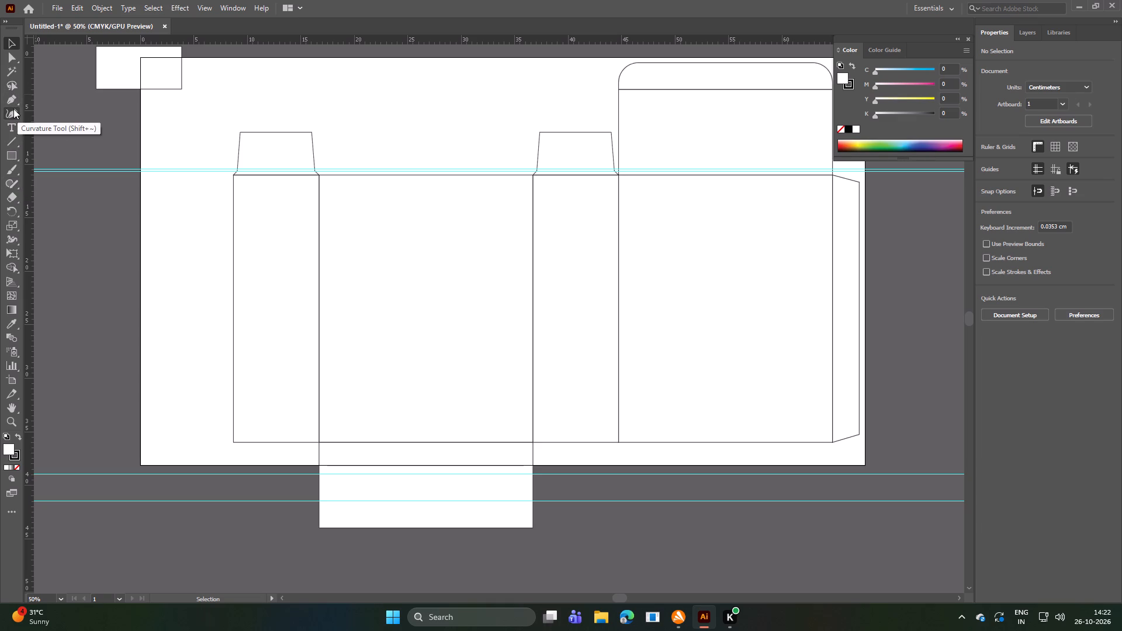
right_click(19, 105)
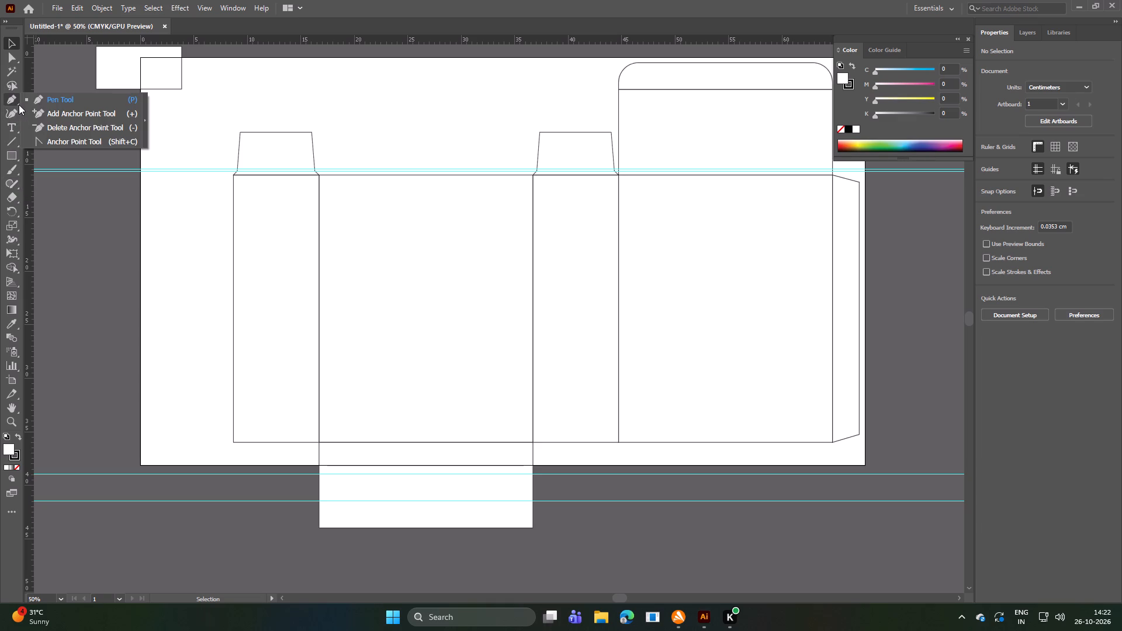
click(35, 110)
key(ctrl+equal)
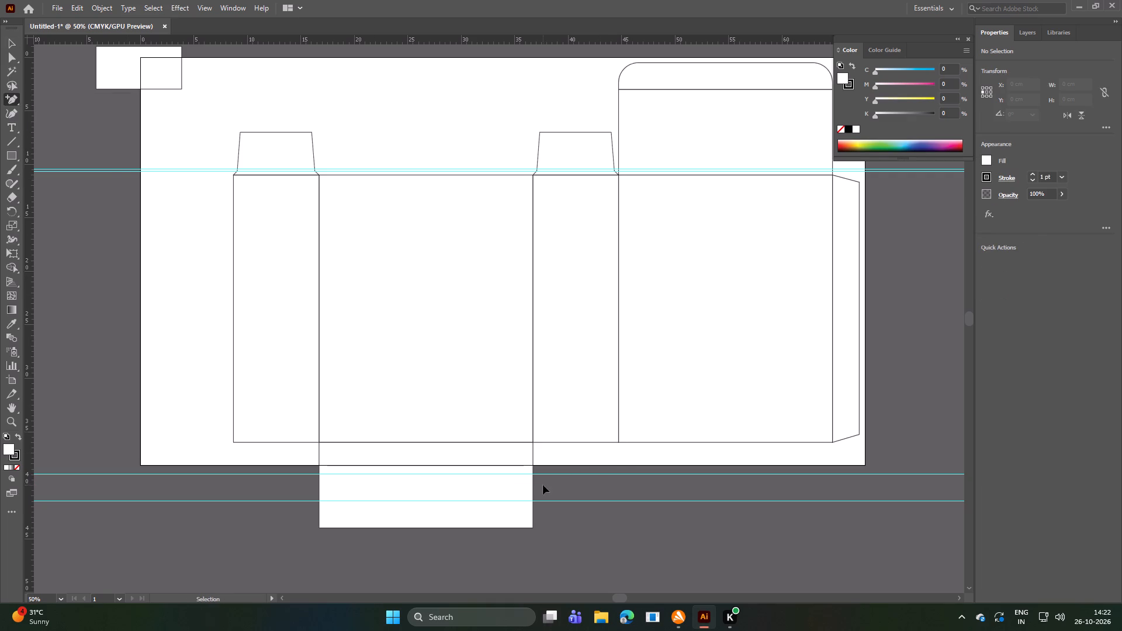
key(ctrl+equal)
scroll(595, 486, down, 18)
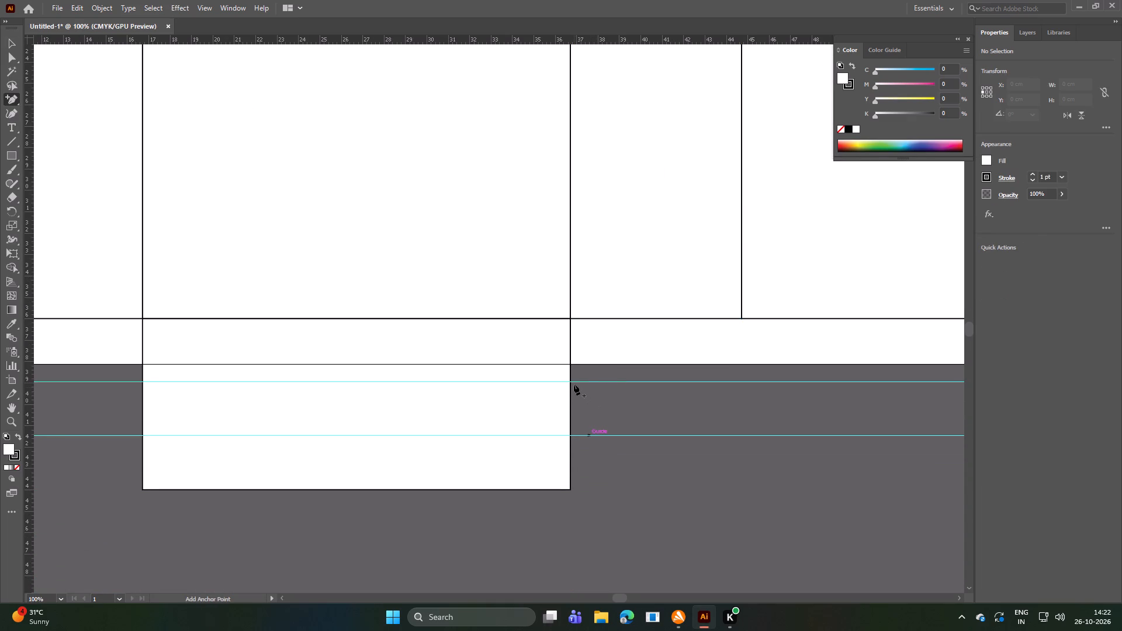
click(570, 381)
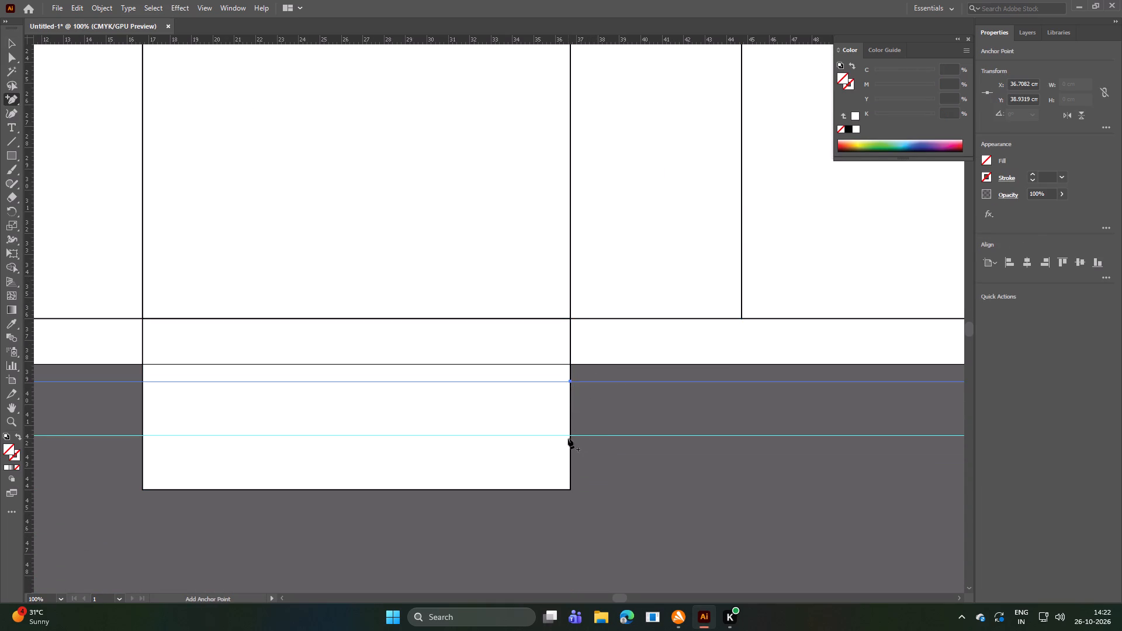
click(569, 434)
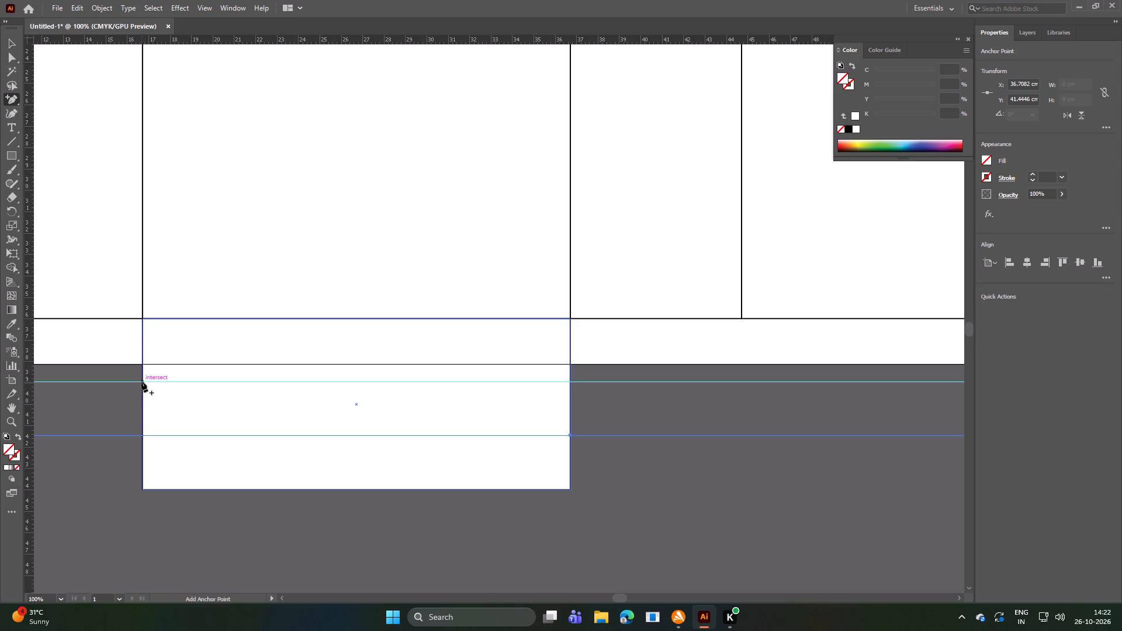
click(141, 382)
click(143, 436)
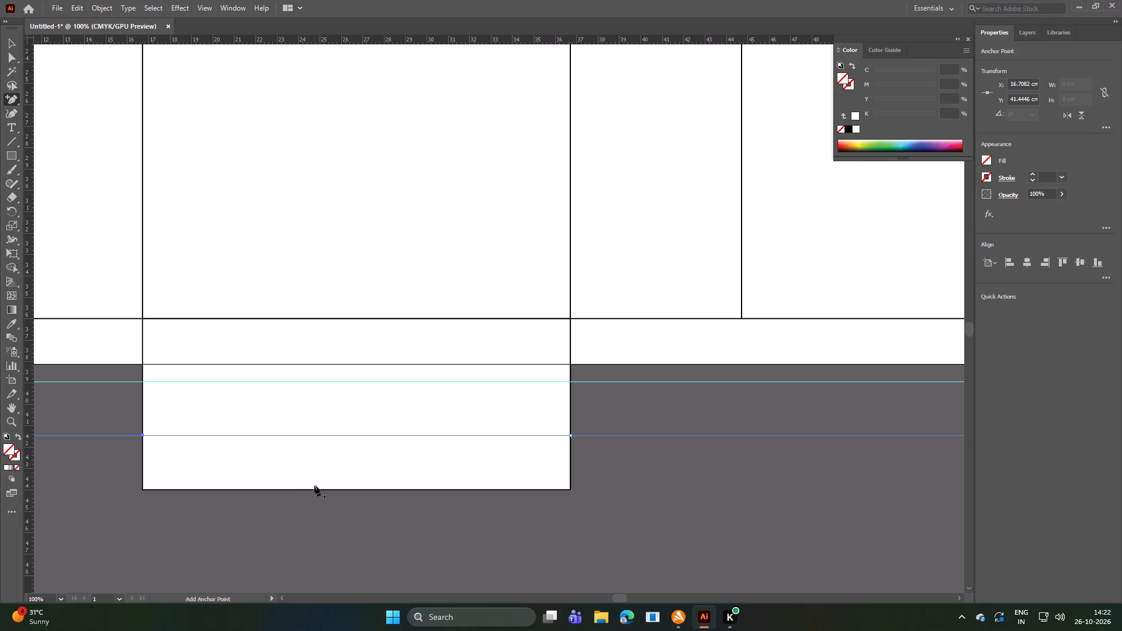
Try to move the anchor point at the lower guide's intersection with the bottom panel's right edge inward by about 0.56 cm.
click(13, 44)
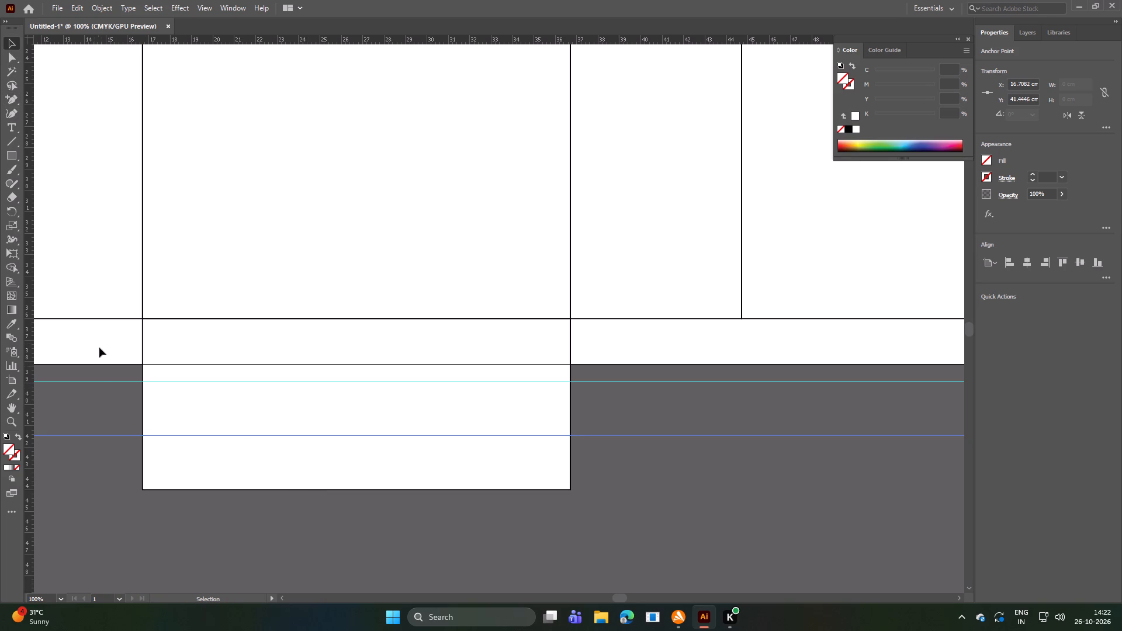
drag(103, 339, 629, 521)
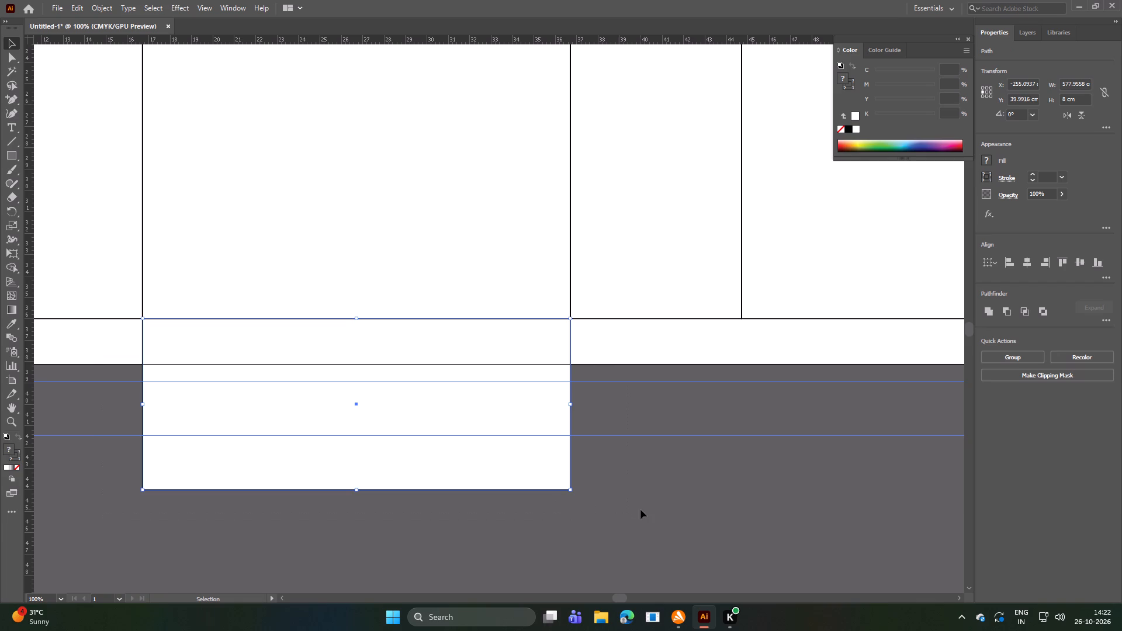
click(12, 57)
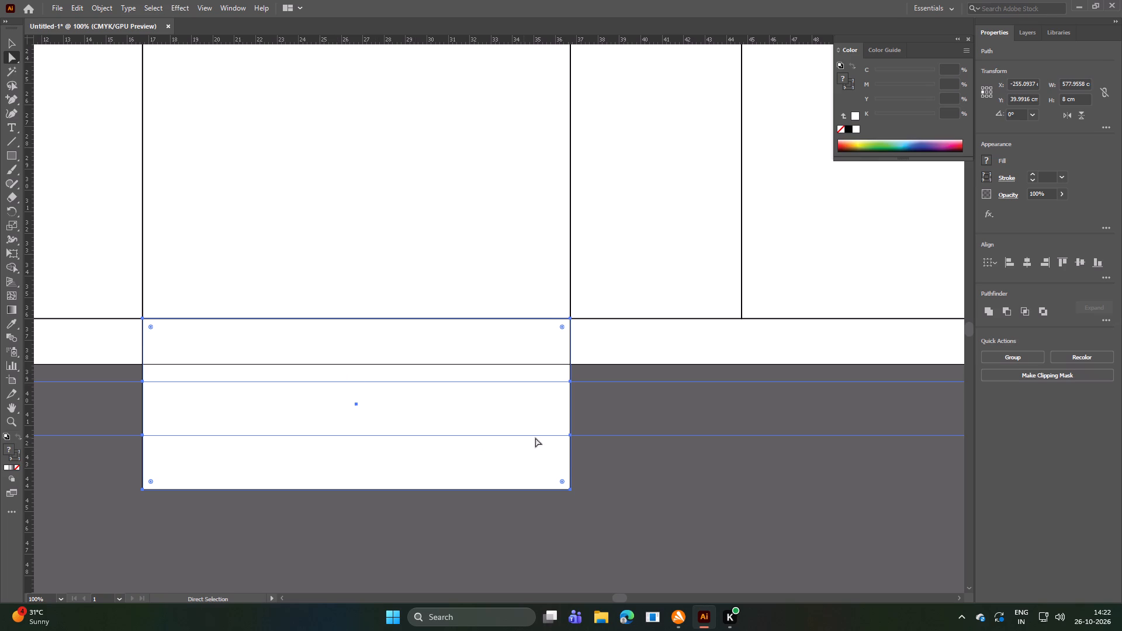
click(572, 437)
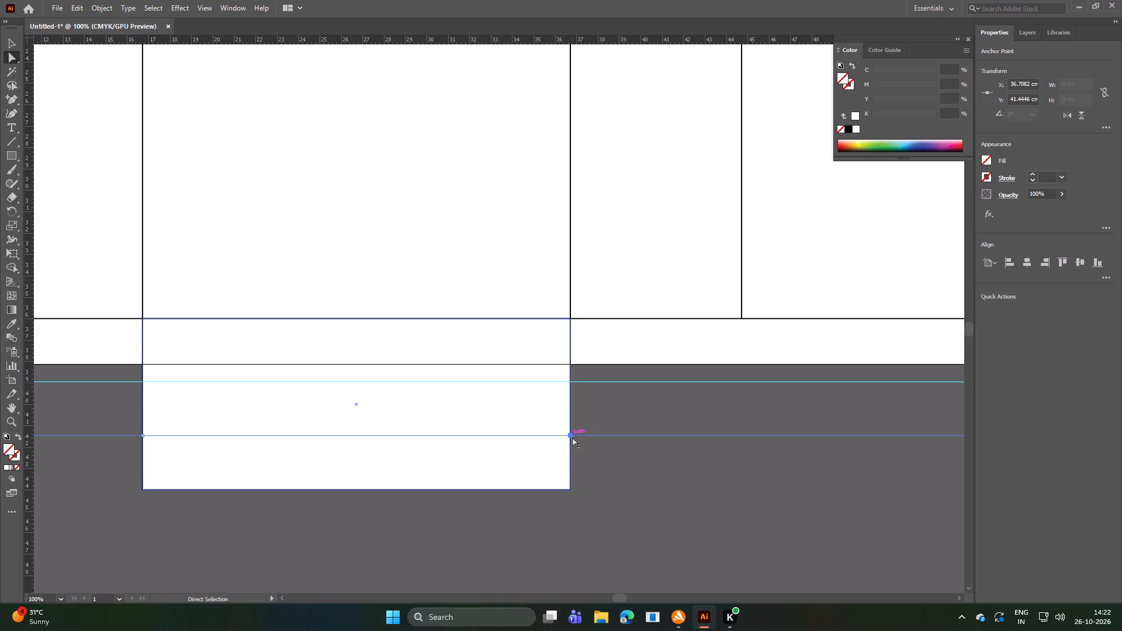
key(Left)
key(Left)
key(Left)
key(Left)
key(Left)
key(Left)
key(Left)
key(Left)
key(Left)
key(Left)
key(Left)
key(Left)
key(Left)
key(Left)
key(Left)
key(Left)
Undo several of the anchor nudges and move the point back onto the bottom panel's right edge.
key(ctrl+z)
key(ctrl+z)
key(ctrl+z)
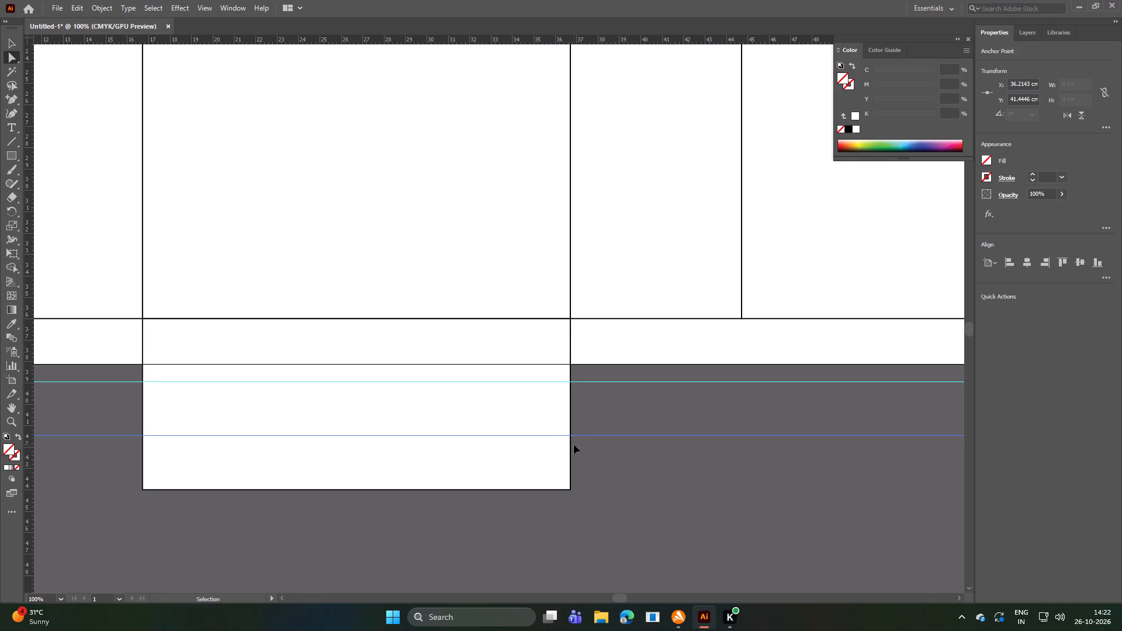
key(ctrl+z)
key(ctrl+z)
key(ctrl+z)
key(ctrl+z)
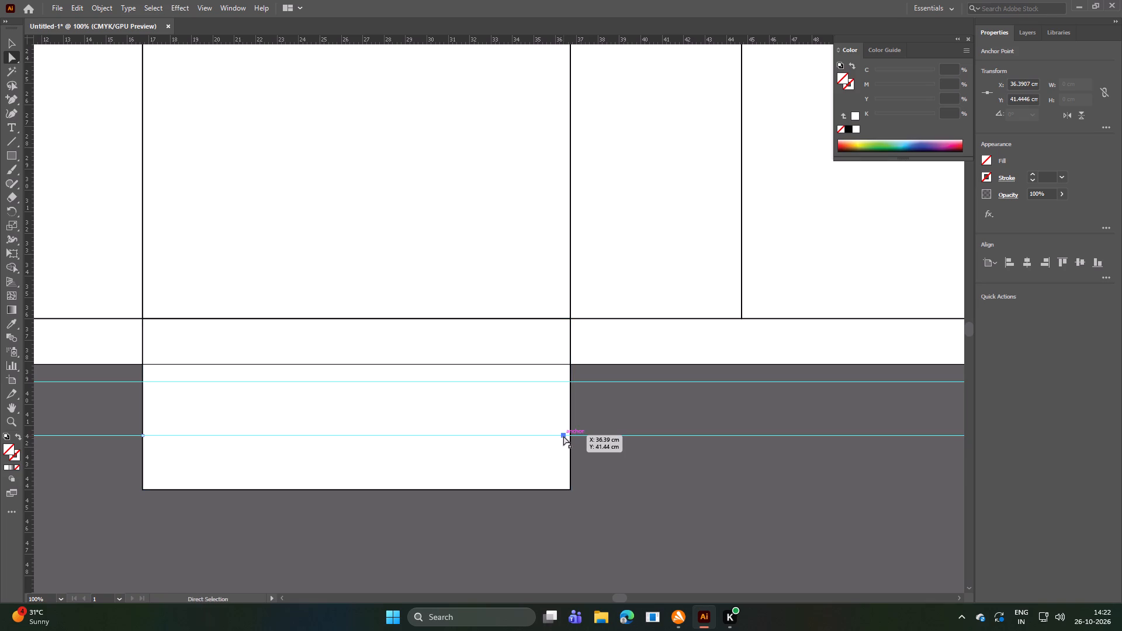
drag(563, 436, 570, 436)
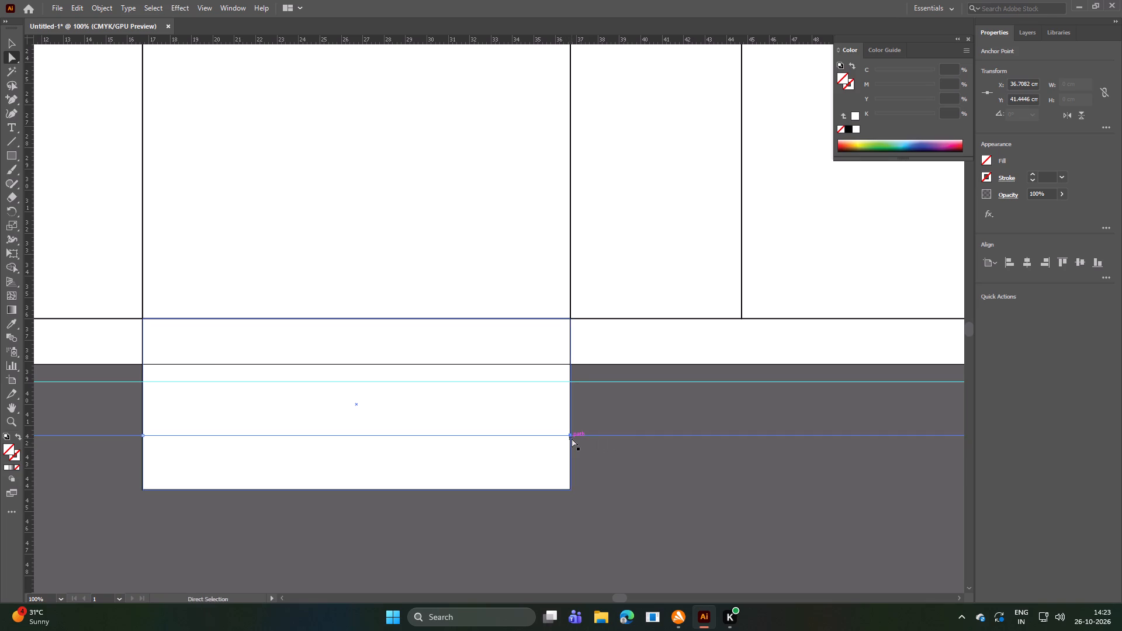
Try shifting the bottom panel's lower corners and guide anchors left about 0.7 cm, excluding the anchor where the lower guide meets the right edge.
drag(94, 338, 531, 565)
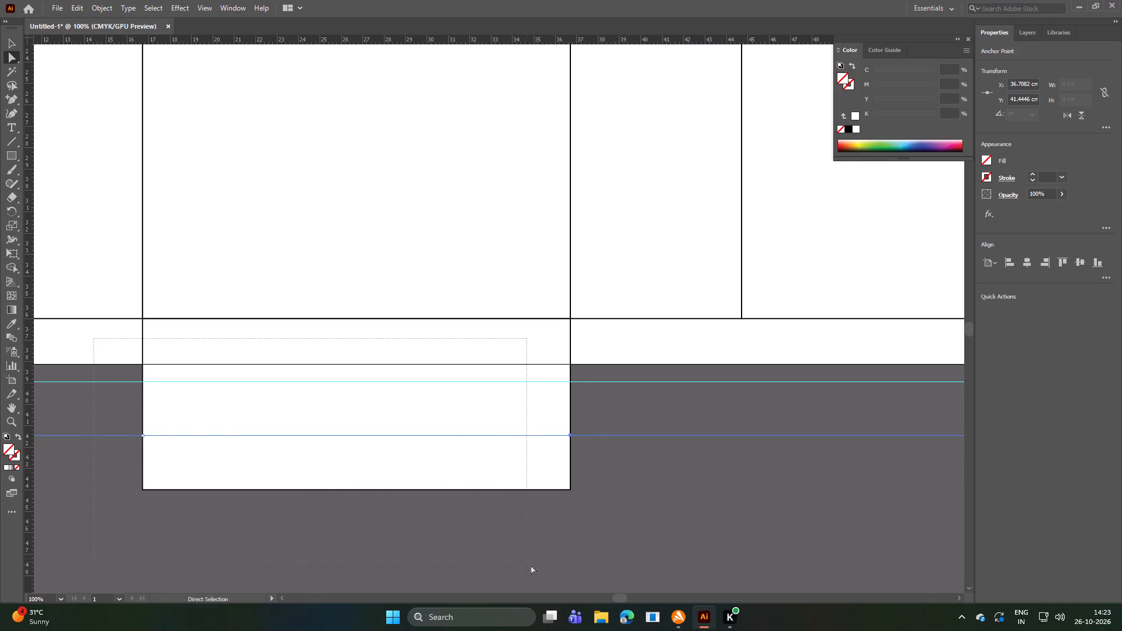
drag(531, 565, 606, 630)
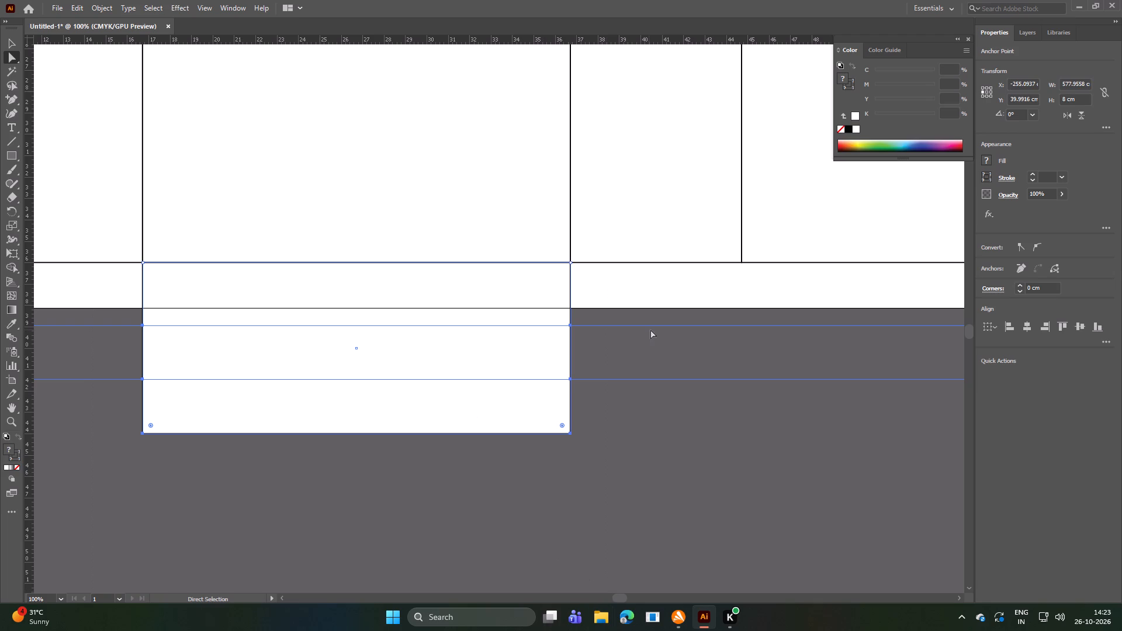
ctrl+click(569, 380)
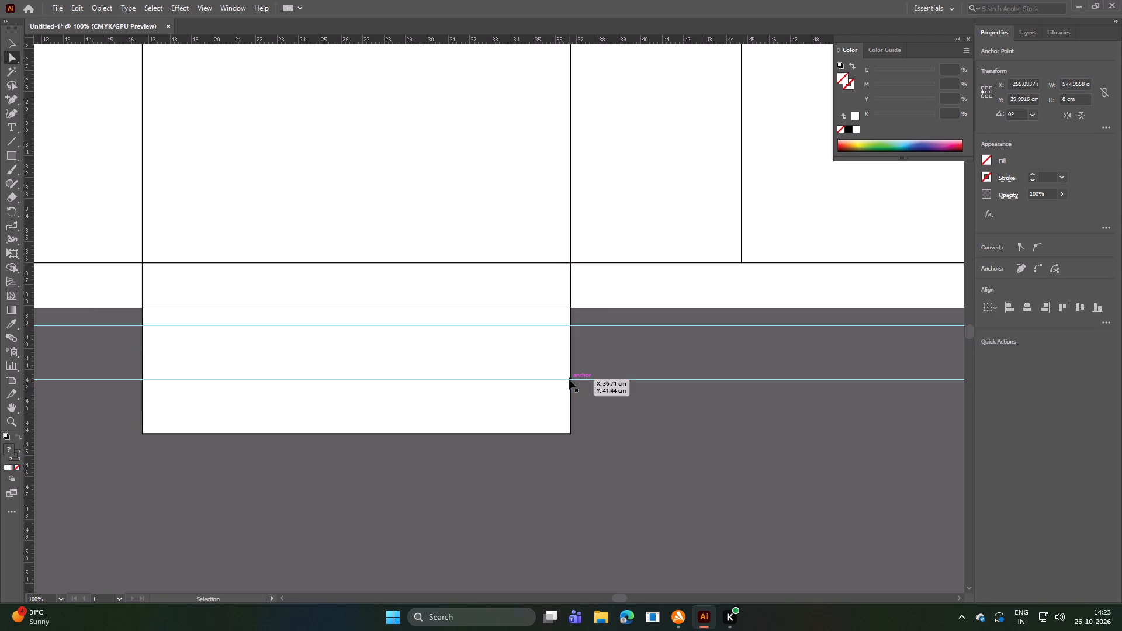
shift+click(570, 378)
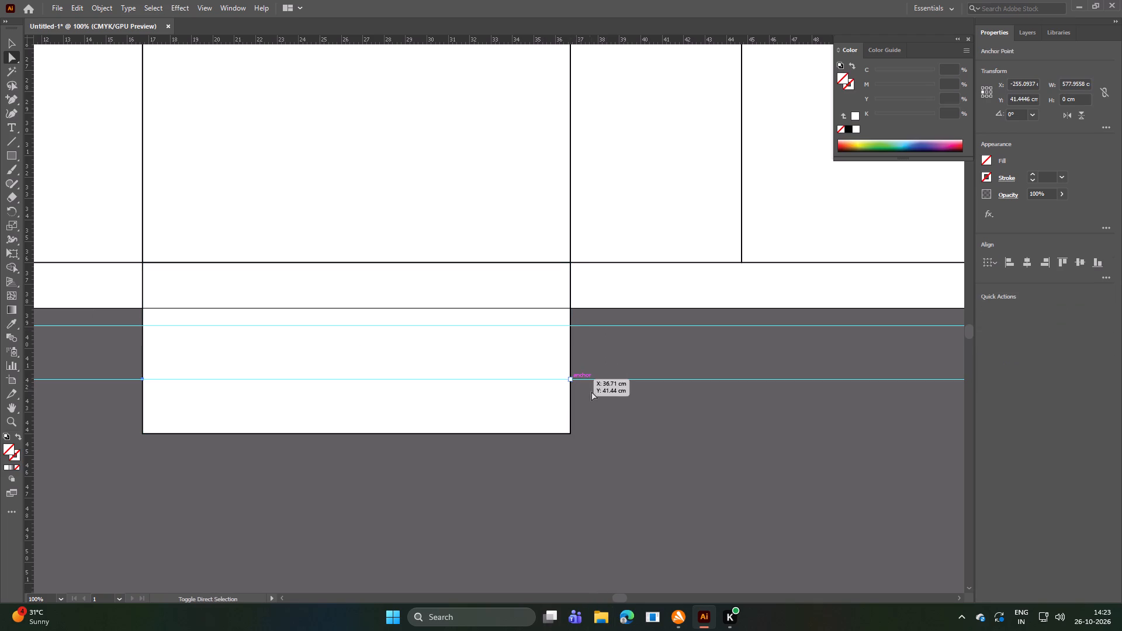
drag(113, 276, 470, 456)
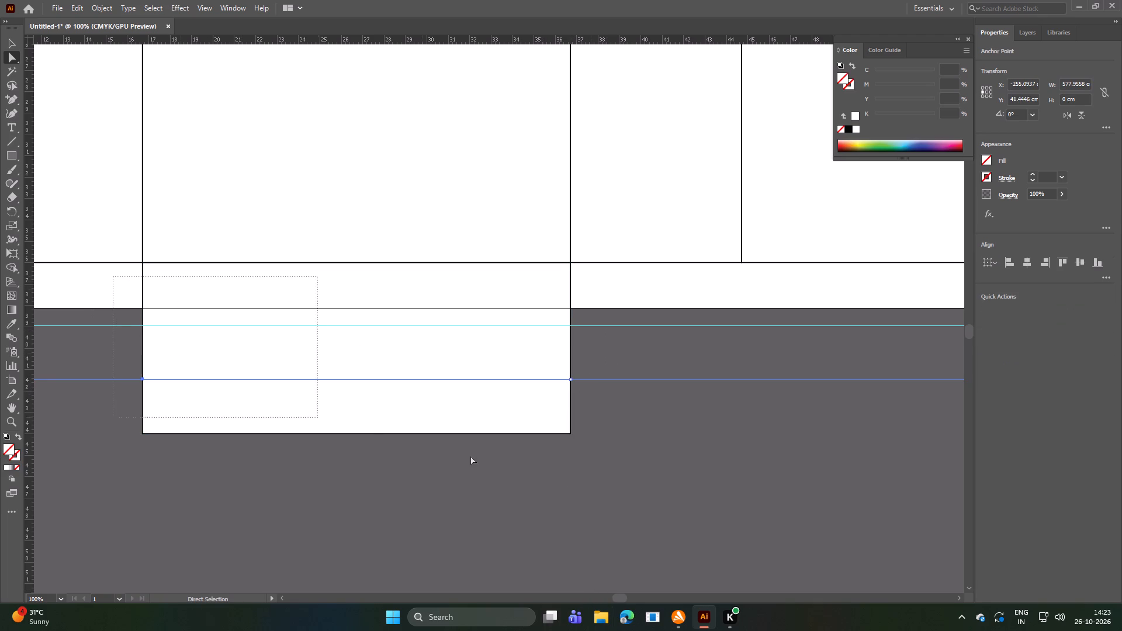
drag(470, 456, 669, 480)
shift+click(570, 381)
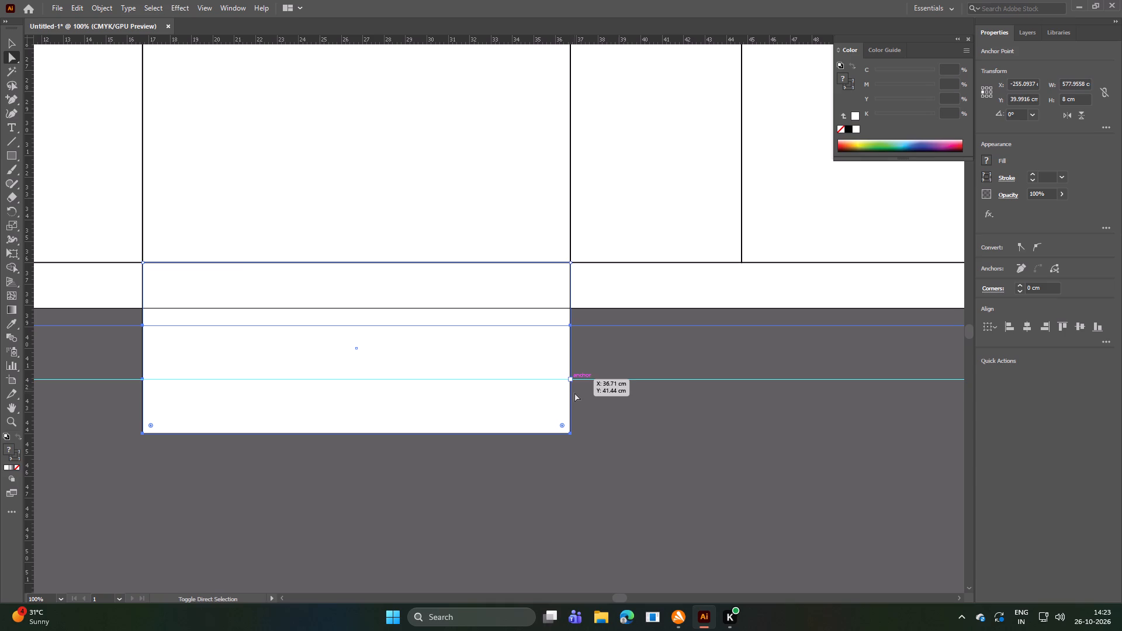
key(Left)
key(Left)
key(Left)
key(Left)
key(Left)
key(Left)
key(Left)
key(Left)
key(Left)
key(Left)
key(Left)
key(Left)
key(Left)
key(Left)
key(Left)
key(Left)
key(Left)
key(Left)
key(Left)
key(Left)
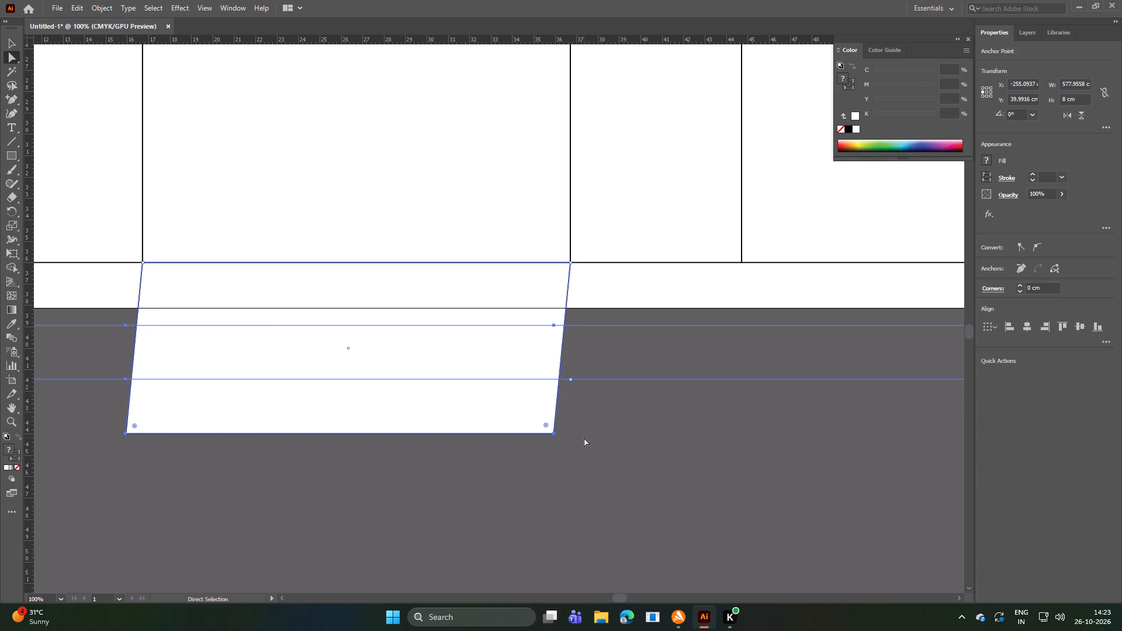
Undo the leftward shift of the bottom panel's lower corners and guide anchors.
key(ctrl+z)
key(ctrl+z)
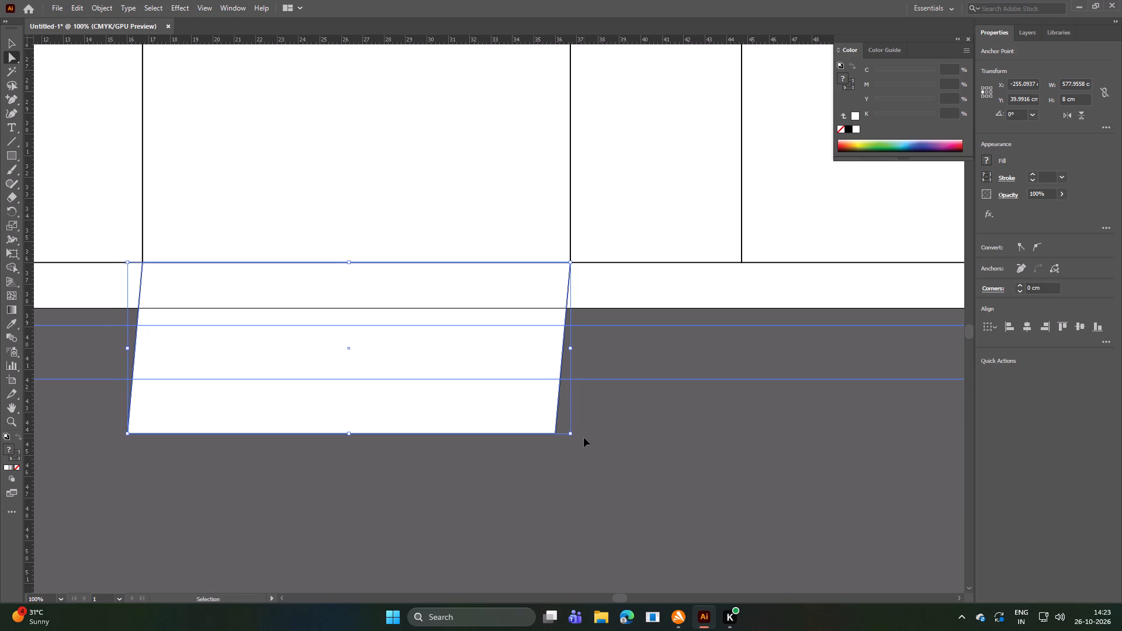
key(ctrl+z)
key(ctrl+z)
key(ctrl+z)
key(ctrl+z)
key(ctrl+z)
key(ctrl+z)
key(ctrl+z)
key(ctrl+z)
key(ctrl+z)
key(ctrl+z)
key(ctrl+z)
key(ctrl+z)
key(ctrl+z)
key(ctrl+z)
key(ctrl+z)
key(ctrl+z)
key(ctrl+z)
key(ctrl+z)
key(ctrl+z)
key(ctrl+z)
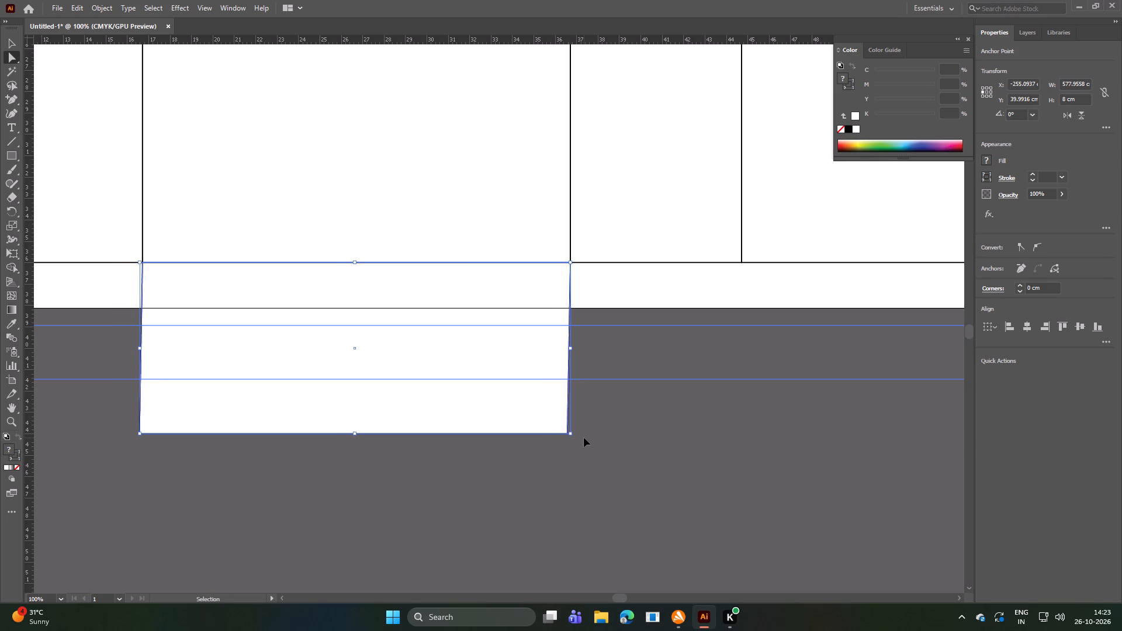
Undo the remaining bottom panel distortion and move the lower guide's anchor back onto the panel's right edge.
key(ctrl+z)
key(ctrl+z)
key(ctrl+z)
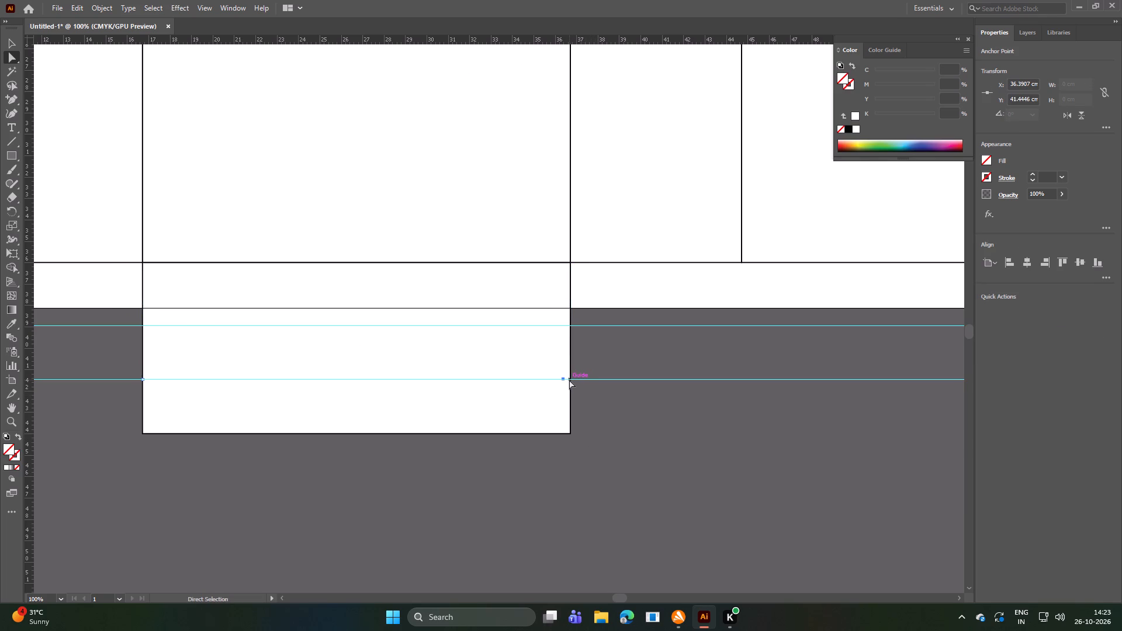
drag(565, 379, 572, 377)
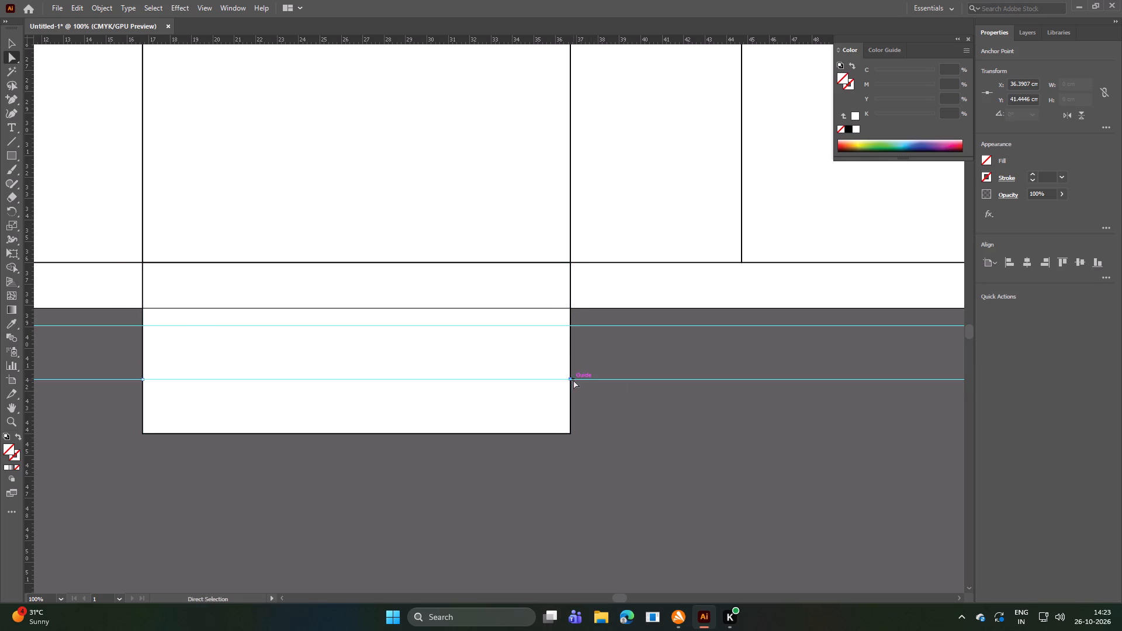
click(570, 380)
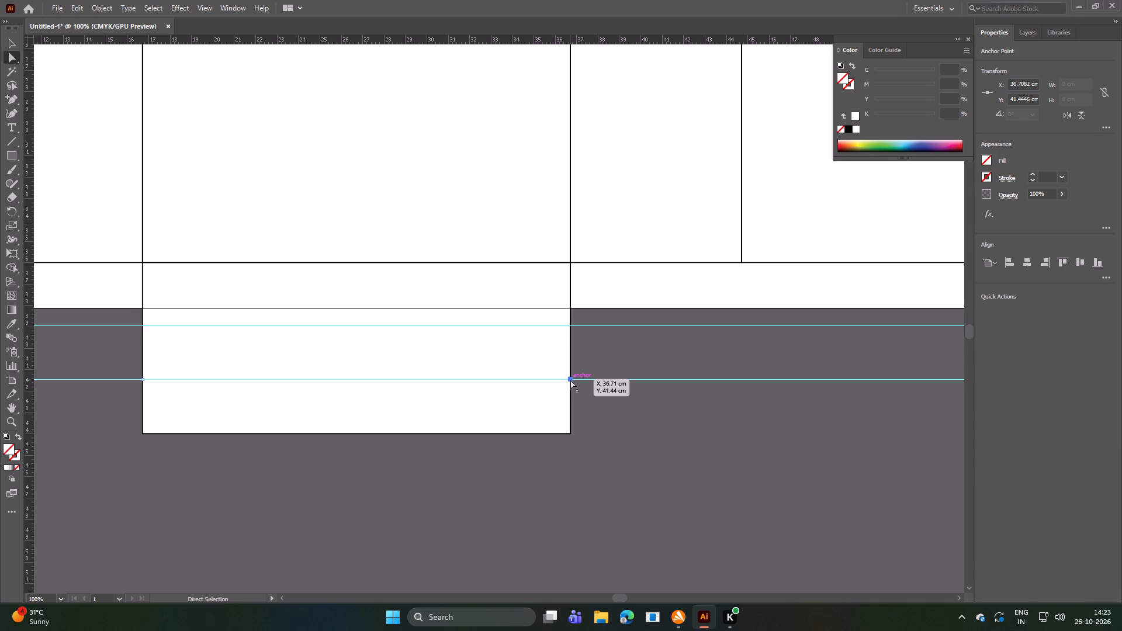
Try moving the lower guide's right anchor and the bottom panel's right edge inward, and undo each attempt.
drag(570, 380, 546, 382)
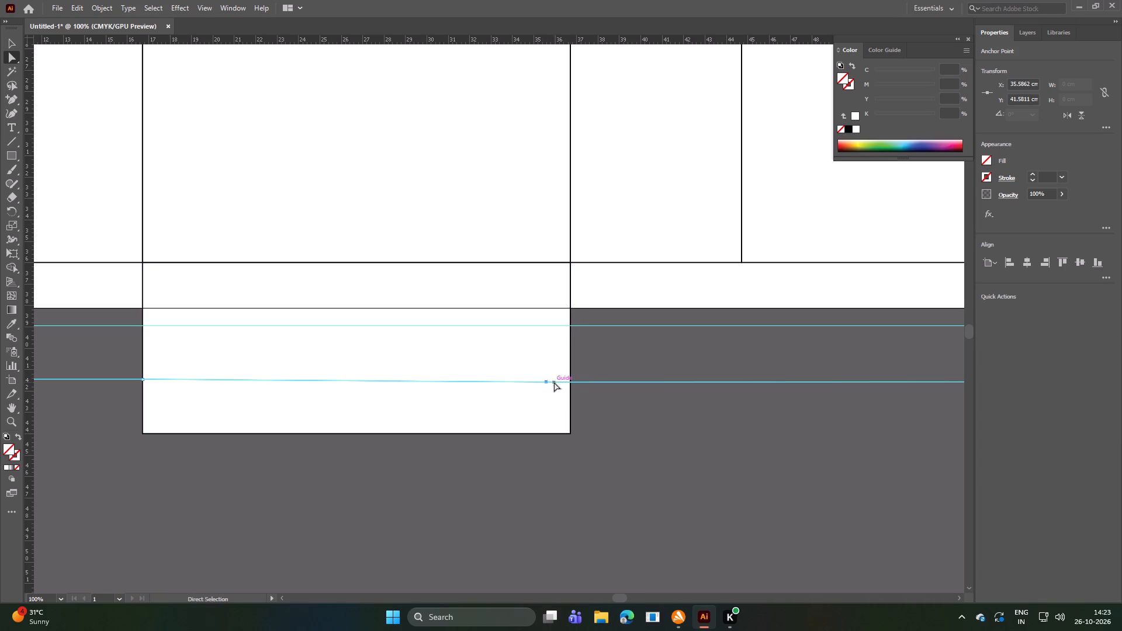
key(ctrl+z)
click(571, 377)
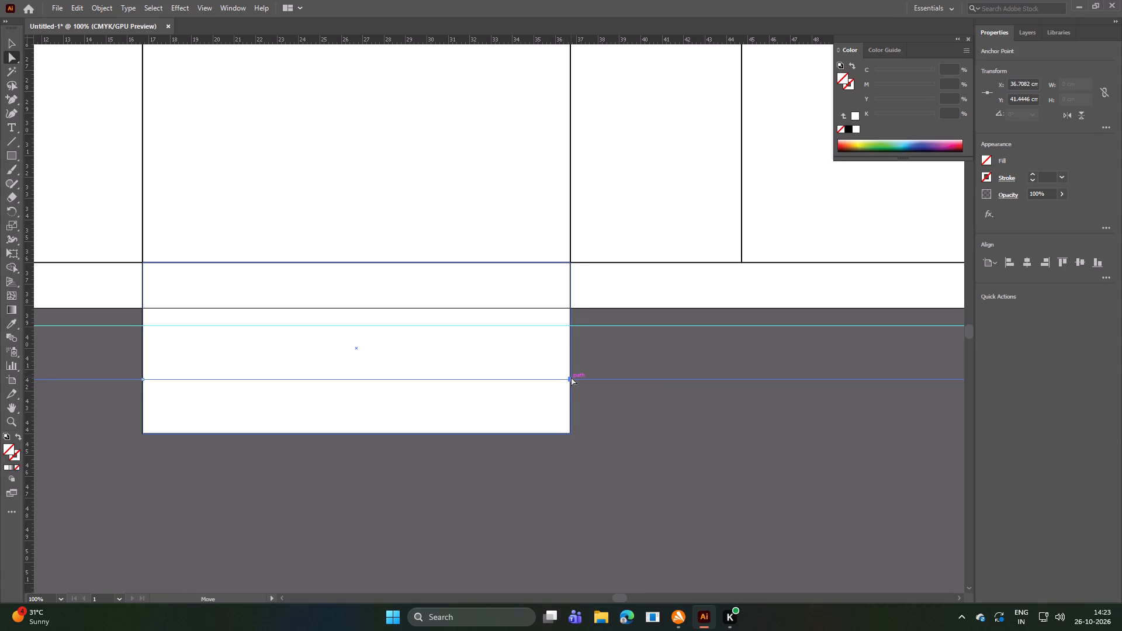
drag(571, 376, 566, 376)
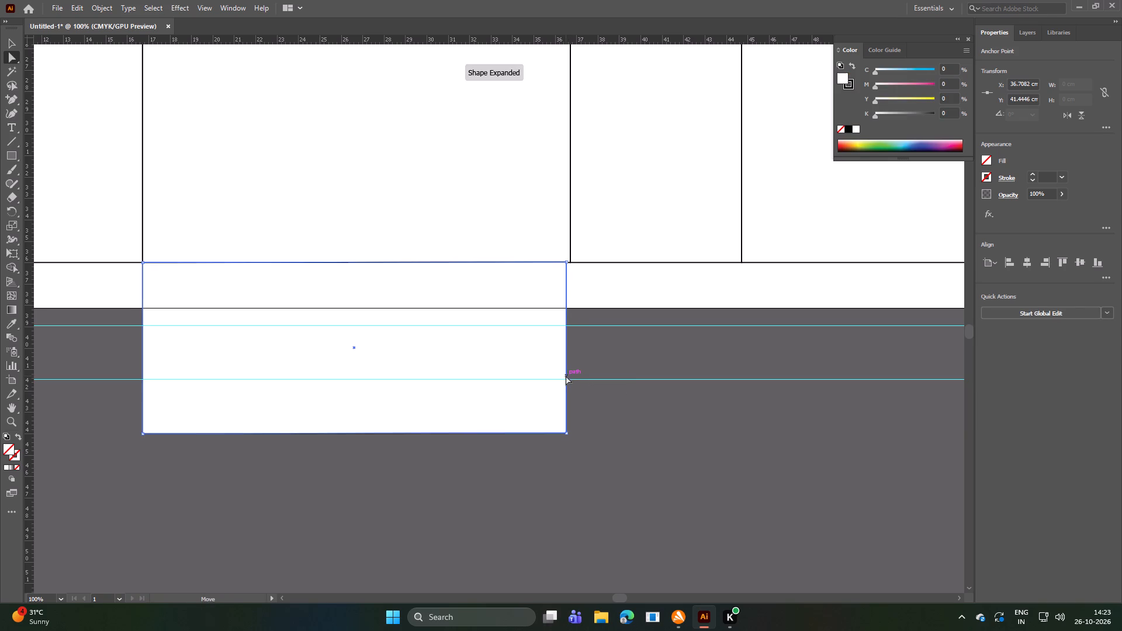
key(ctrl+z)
Move the lower guide's two anchor points about 7 to 8 cm down, clear of the bottom panel's side edges.
drag(582, 379, 604, 536)
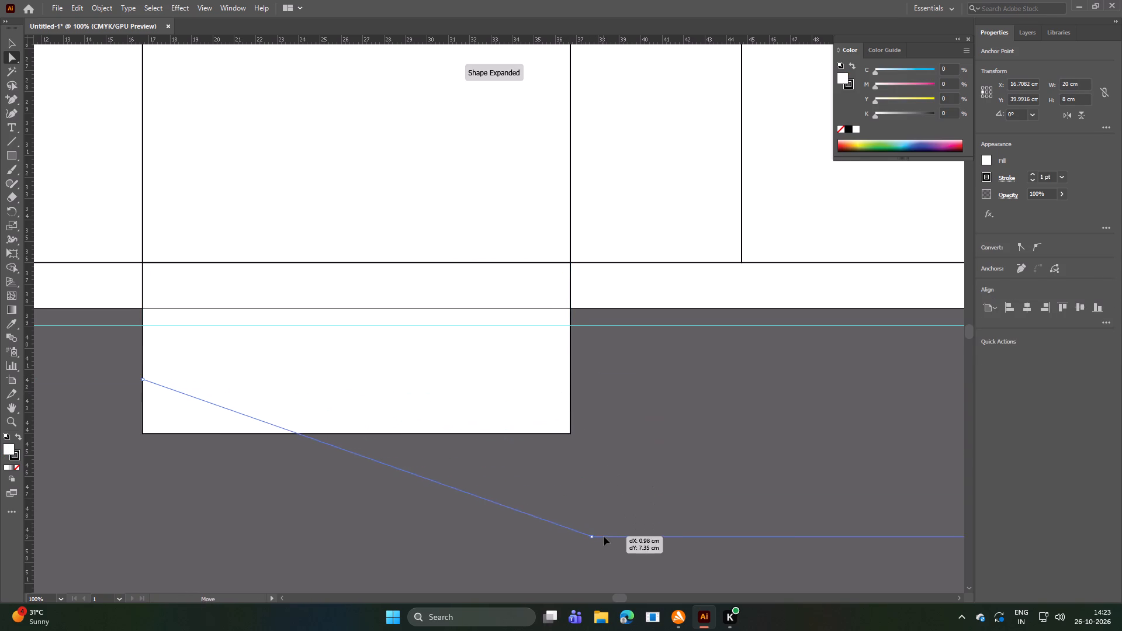
drag(604, 536, 570, 544)
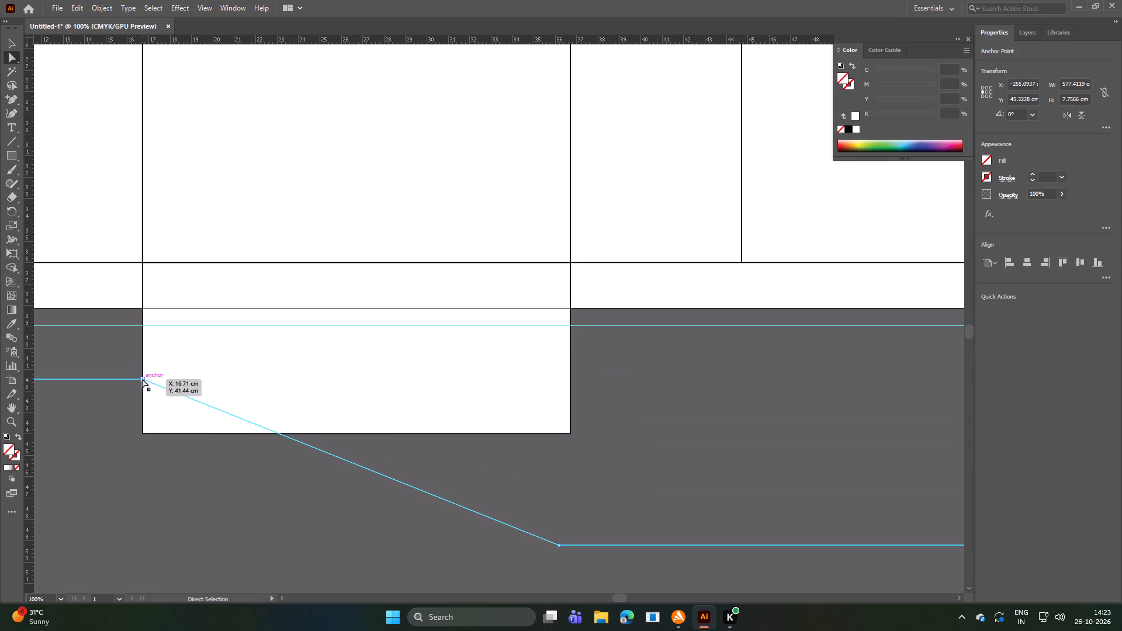
drag(142, 379, 127, 530)
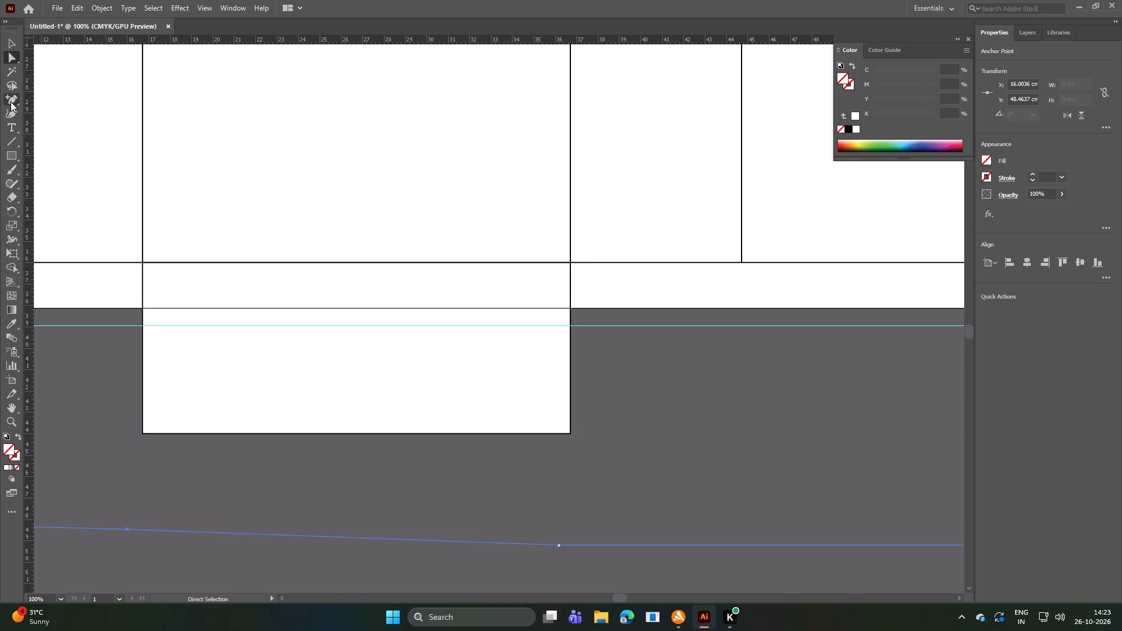
Add an anchor point on the bottom panel's right edge at Y 41.44 cm and pull it inward about 1.5 cm.
click(11, 102)
click(569, 379)
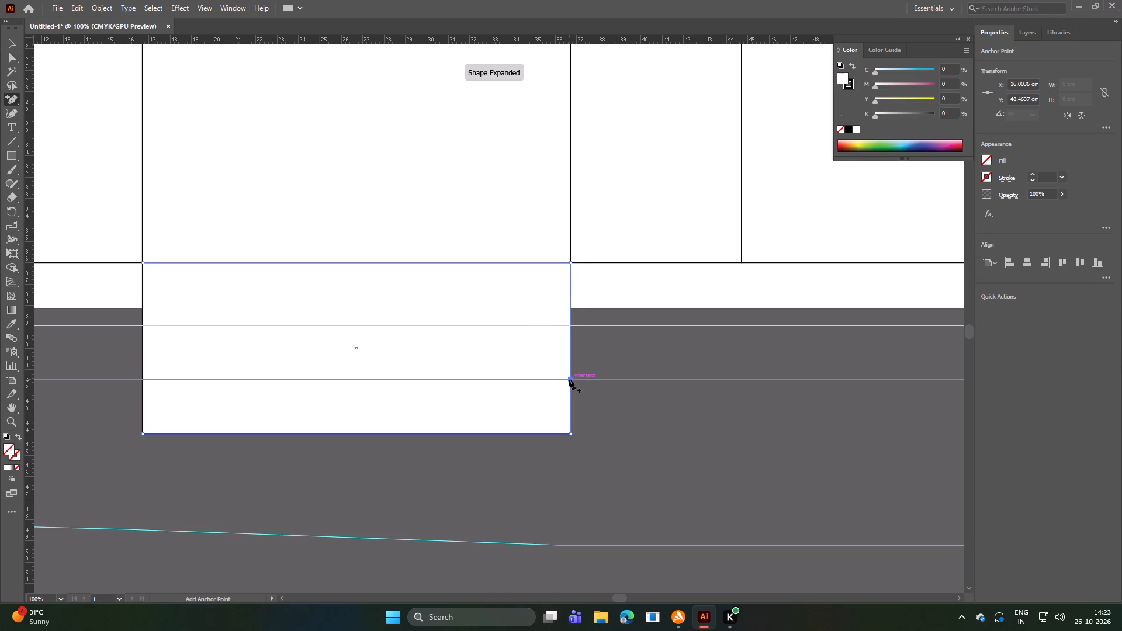
click(9, 54)
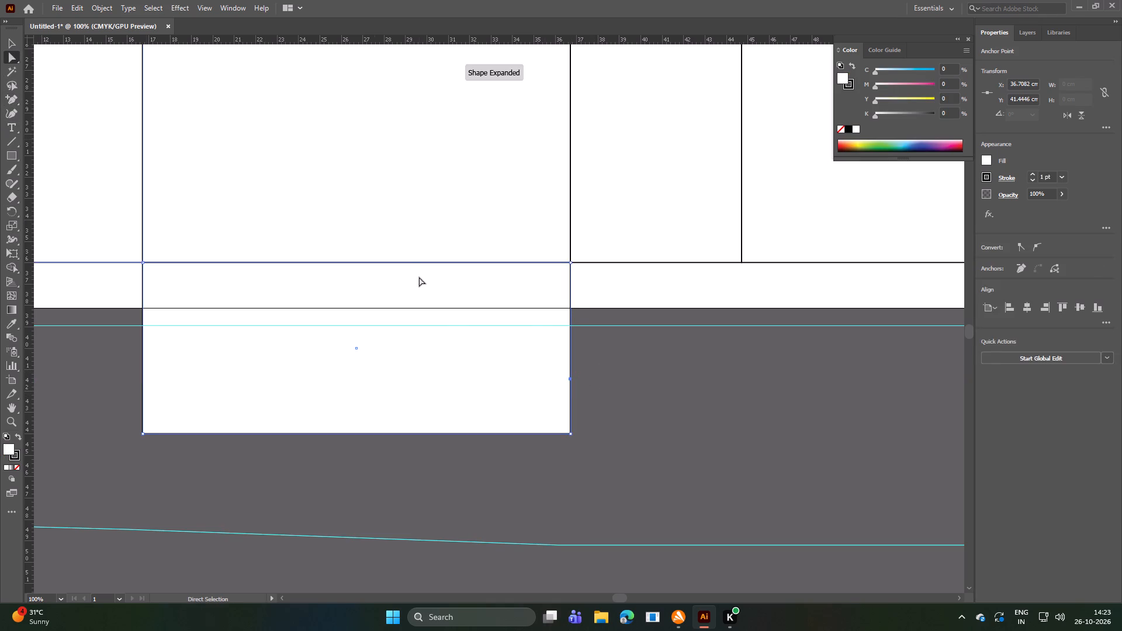
click(569, 378)
drag(569, 379, 565, 380)
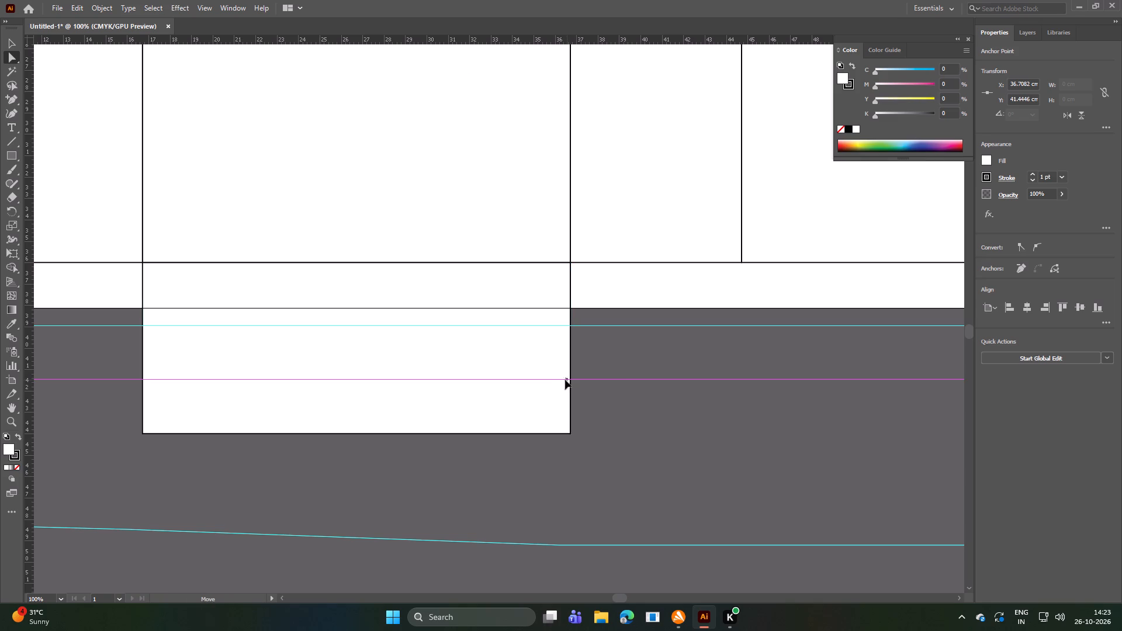
drag(565, 380, 556, 379)
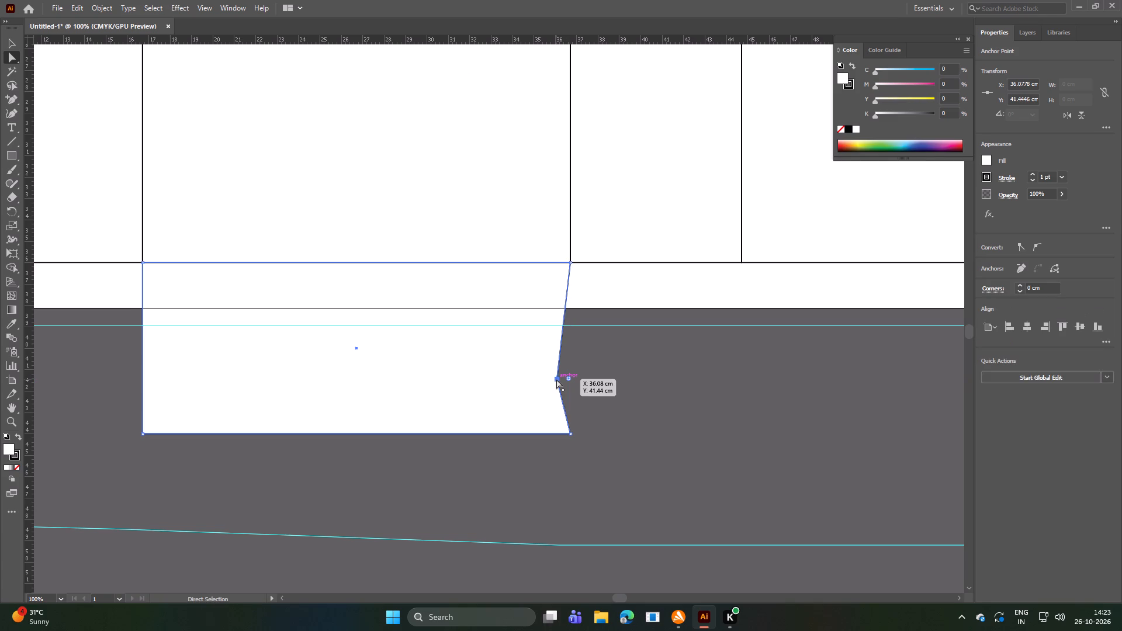
drag(556, 379, 538, 377)
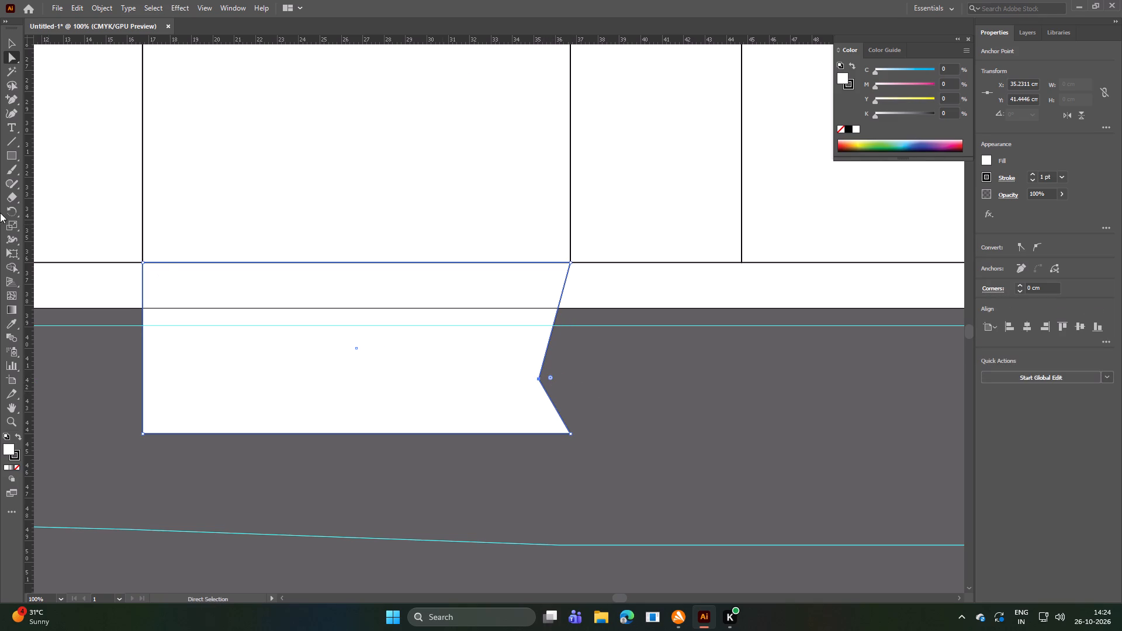
Add anchor points on the bottom panel's left edge at Y 41.44 cm and on both side edges at the upper guide.
click(17, 98)
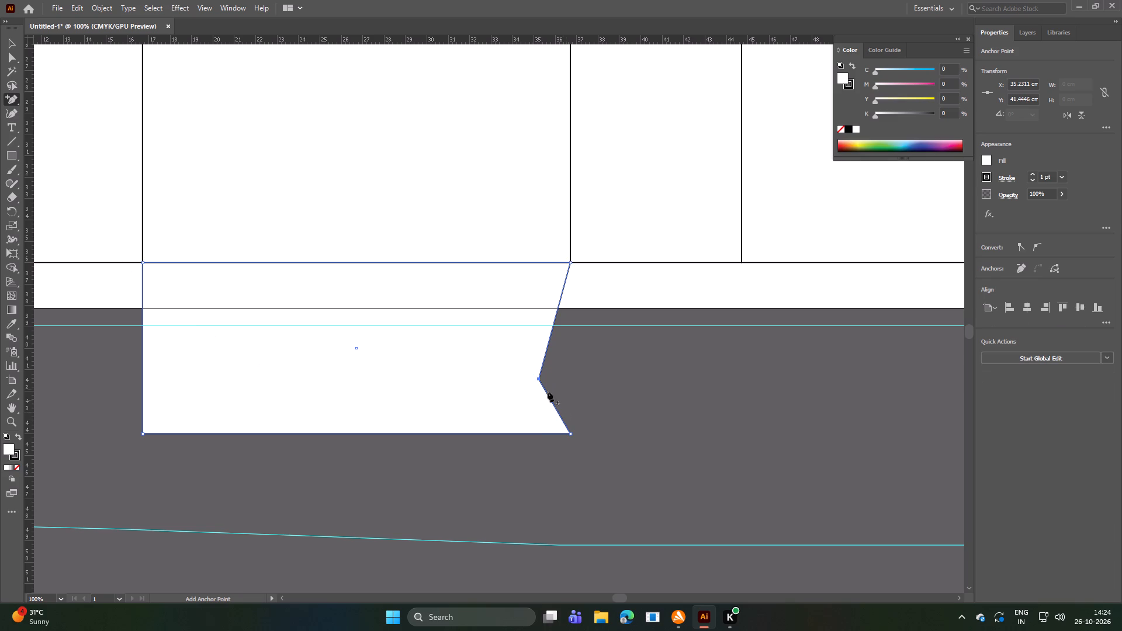
click(142, 379)
click(9, 60)
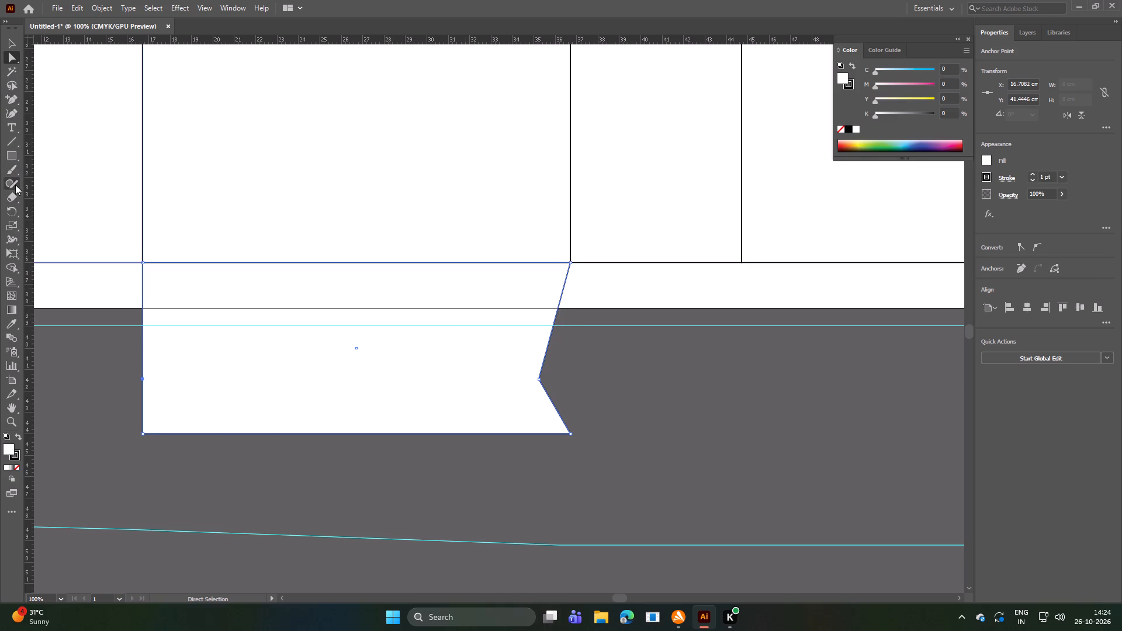
click(13, 102)
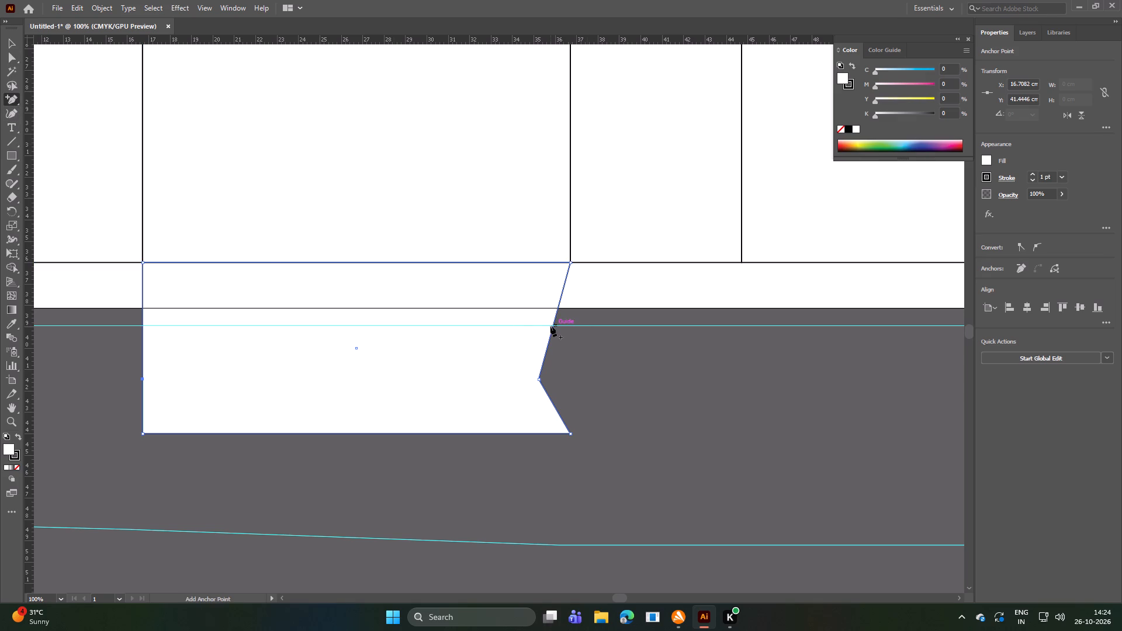
click(553, 326)
click(142, 325)
Move the upper guide down below the bottom panel, to about Y 46.77 cm.
click(6, 39)
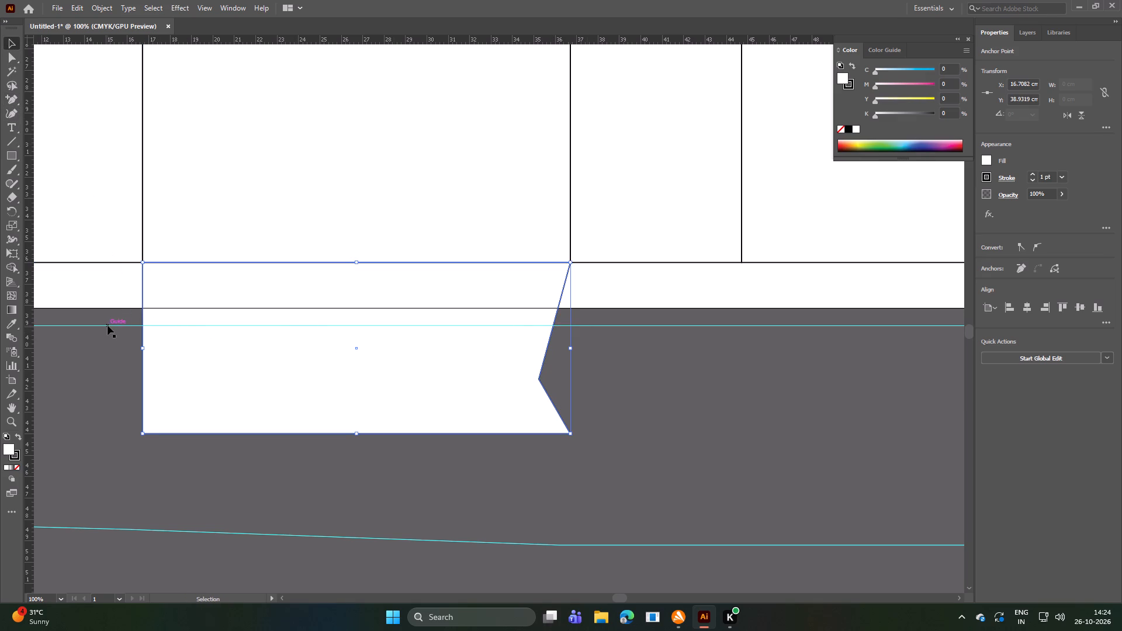
drag(108, 325, 98, 493)
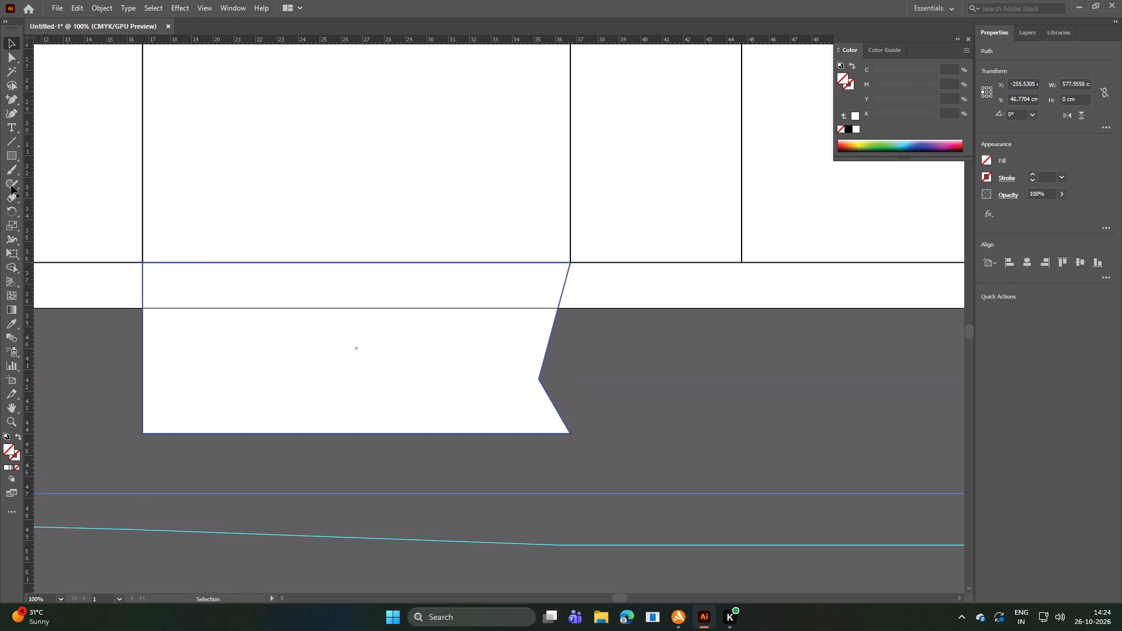
Move the bottom panel's upper right side anchor outward to X 36.71 cm, in line with the panel's top right corner.
click(14, 61)
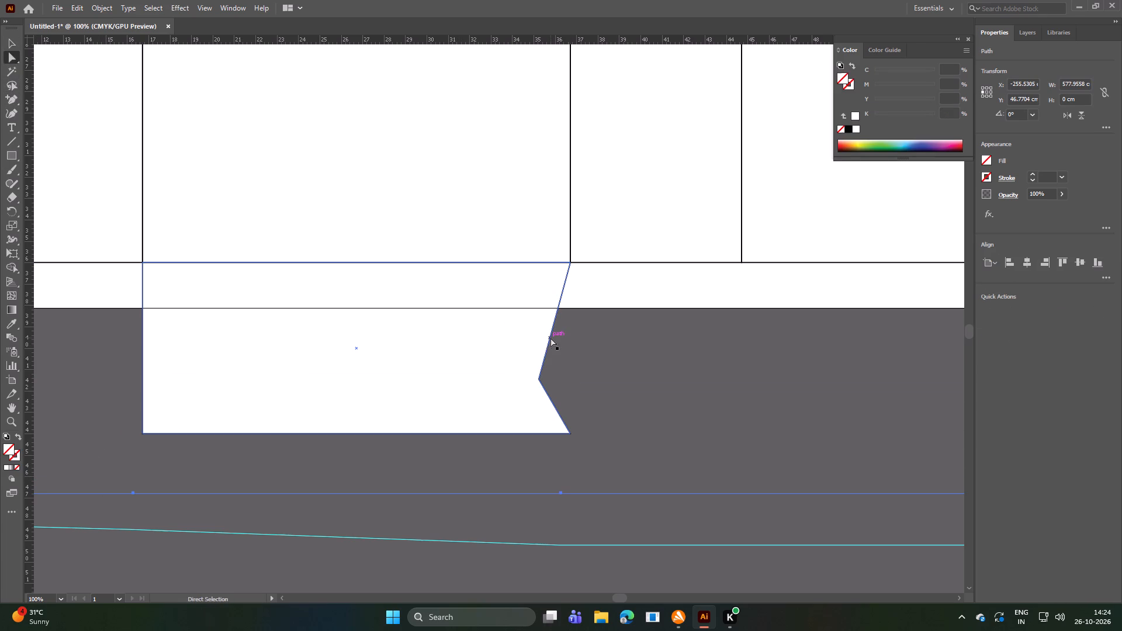
click(550, 336)
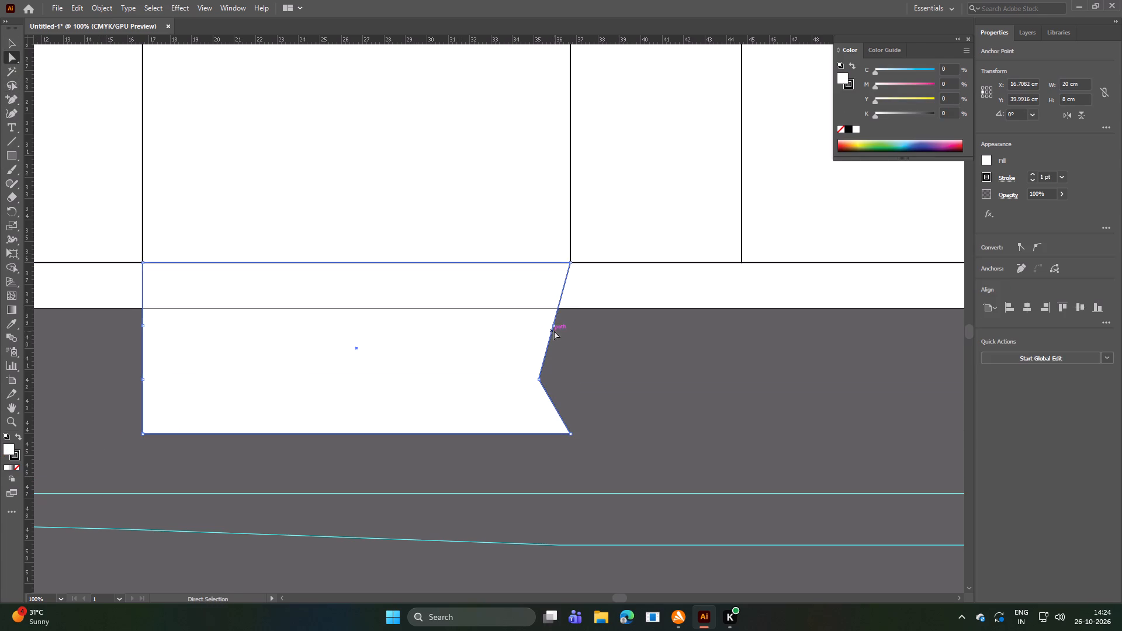
click(555, 326)
drag(554, 326, 562, 325)
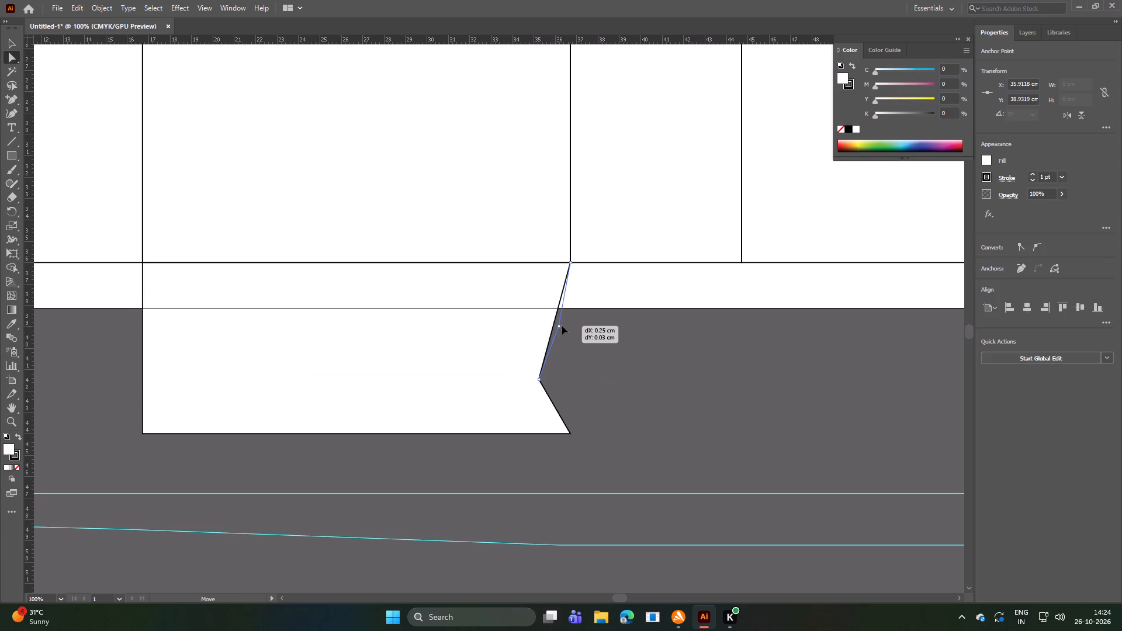
drag(562, 325, 572, 325)
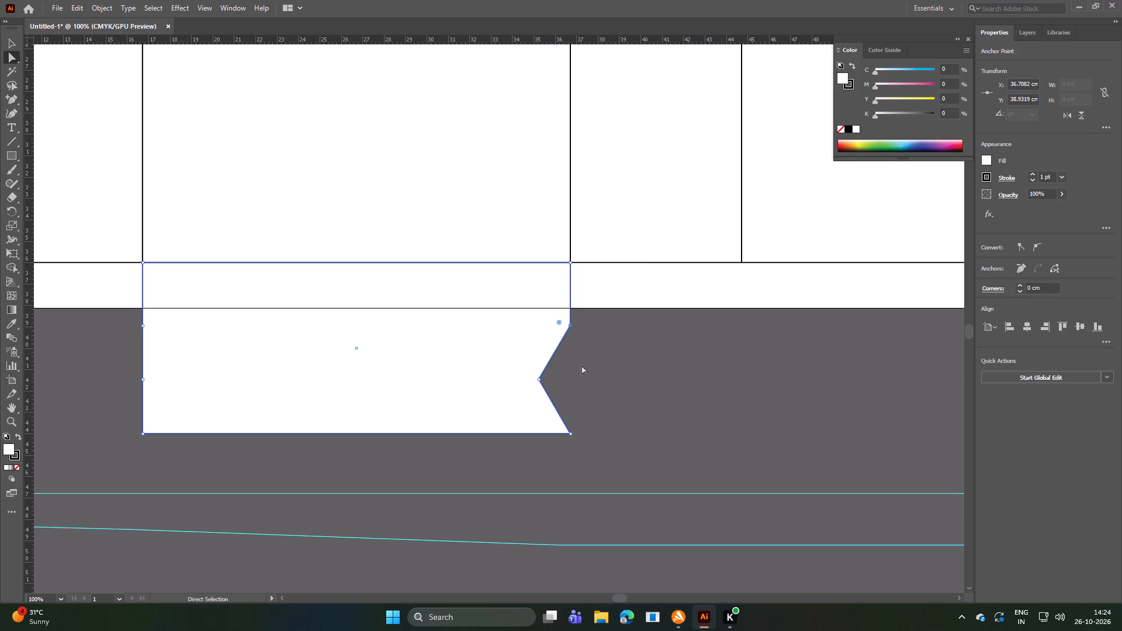
Pull the left edge's anchor at Y 41.44 cm horizontally inward about 1.9 cm to form a notch.
click(539, 380)
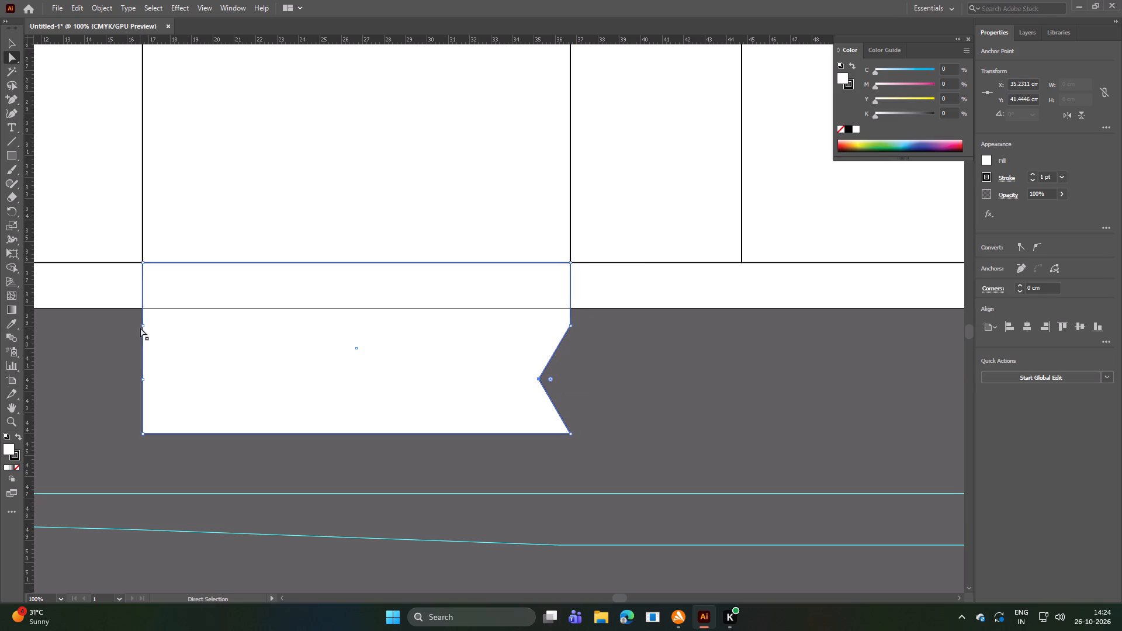
click(144, 382)
click(142, 379)
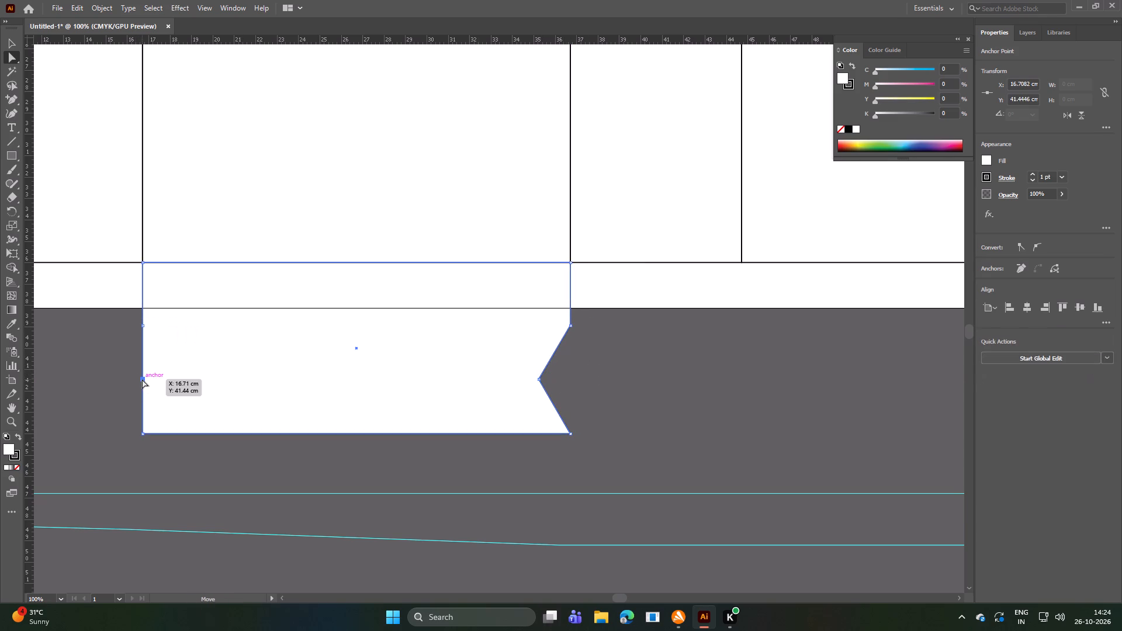
drag(142, 379, 174, 380)
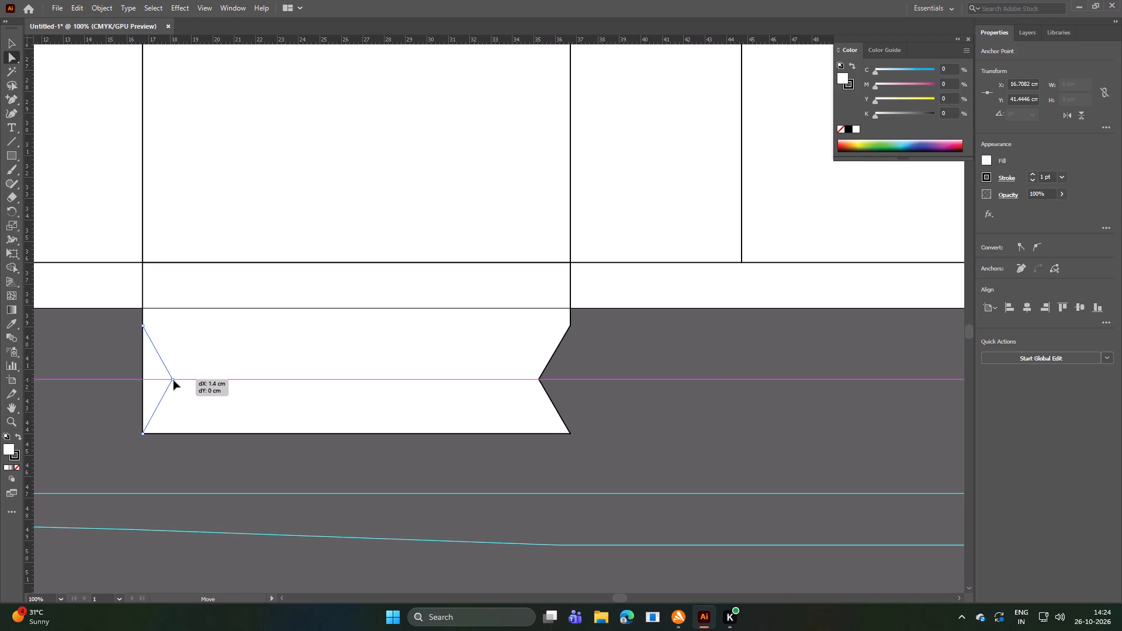
drag(174, 380, 183, 379)
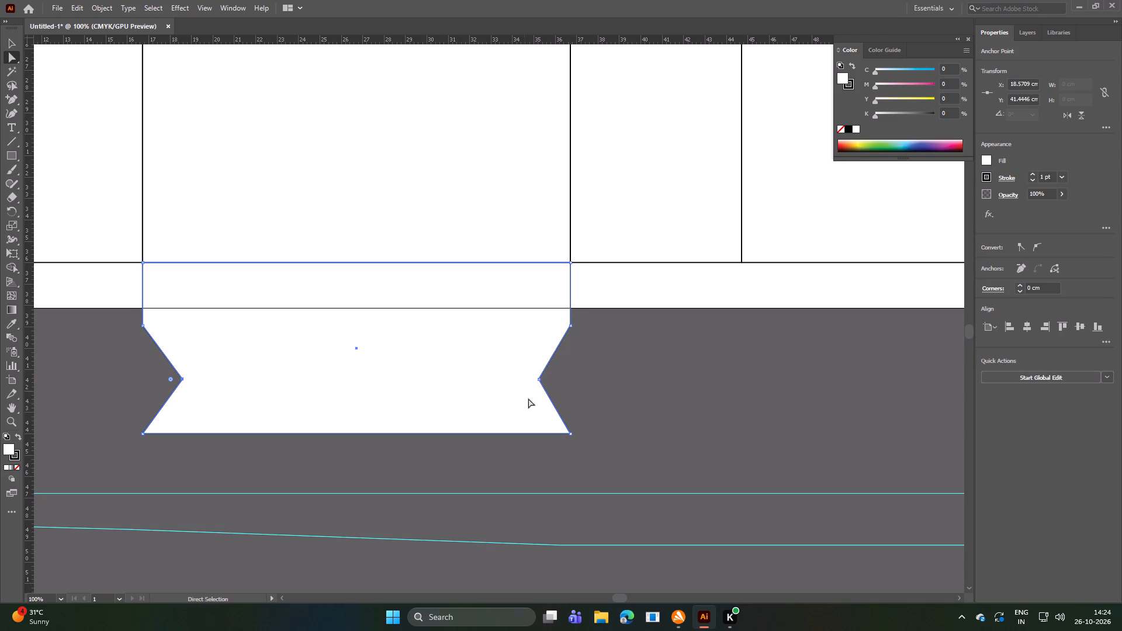
Shift the right notch's anchor slightly further inward to balance the left notch, and deselect the panel.
drag(539, 380, 536, 380)
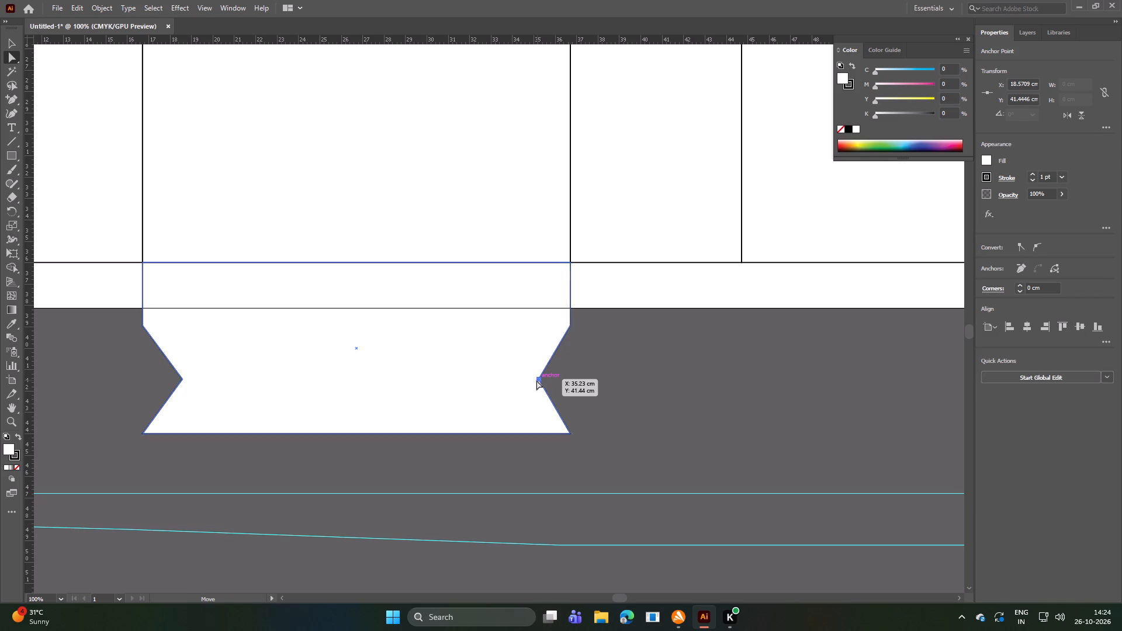
drag(536, 380, 533, 380)
click(625, 369)
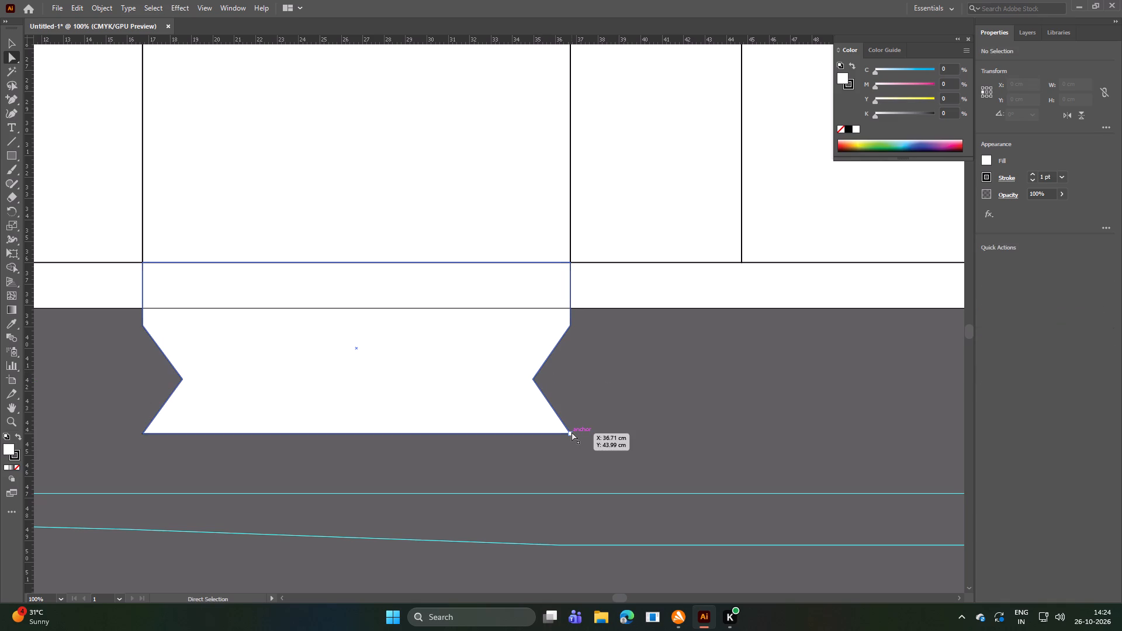
Move the bottom panel's lower right corner about 2.19 cm inward along the bottom edge.
drag(572, 432, 524, 432)
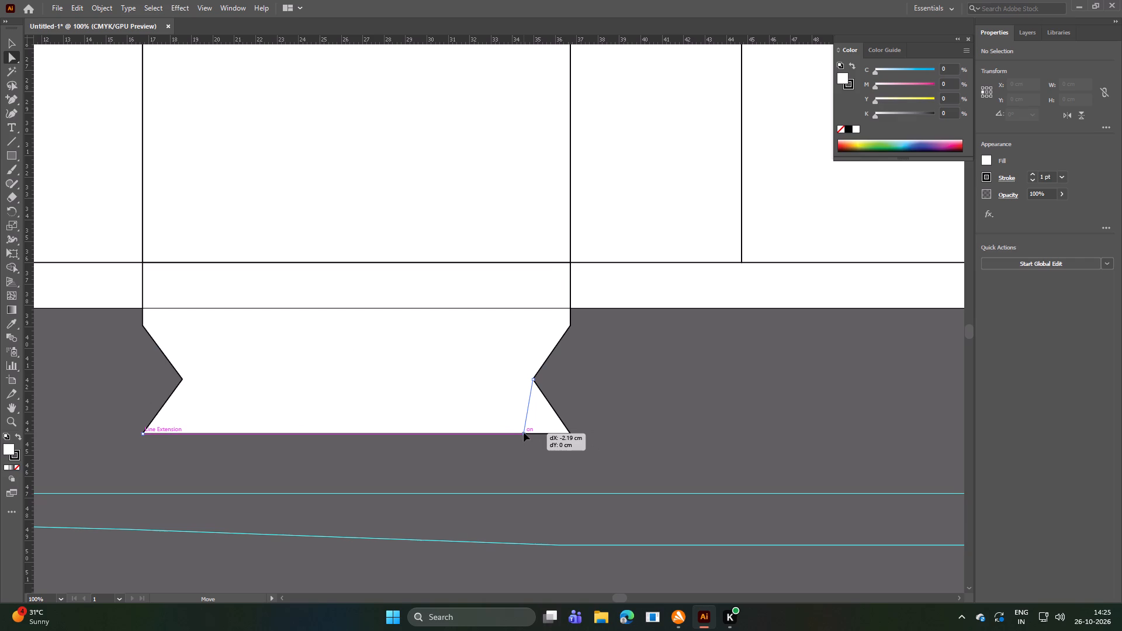
drag(524, 432, 524, 433)
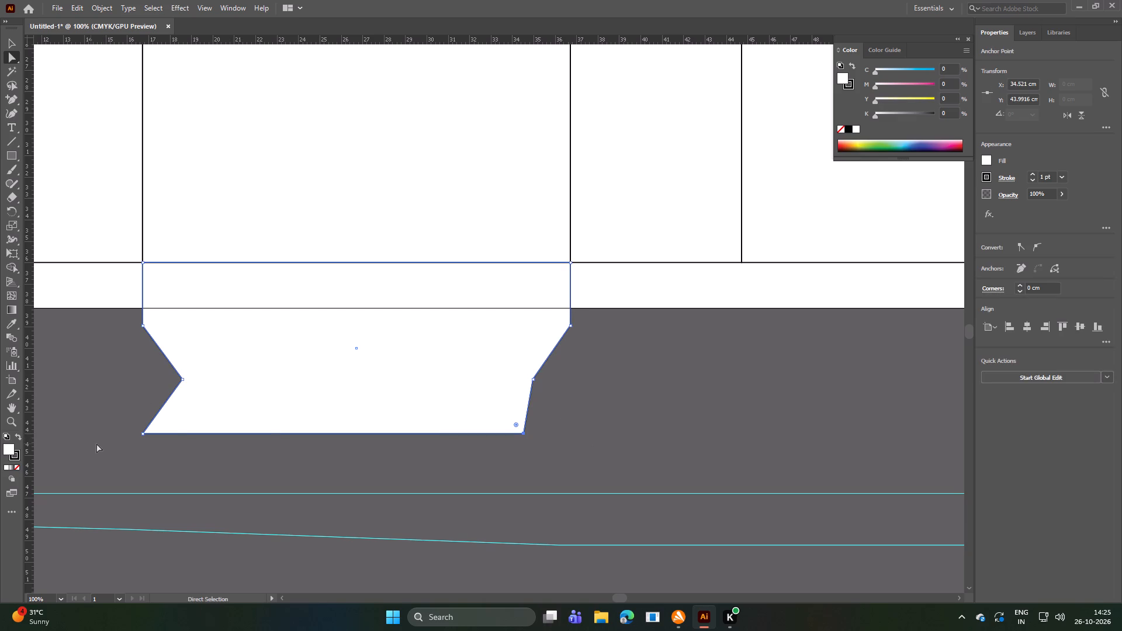
Move the bottom panel's lower left corner about 2.2 cm inward along the bottom edge to mirror the lower right corner, and deselect the panel.
drag(143, 434, 197, 432)
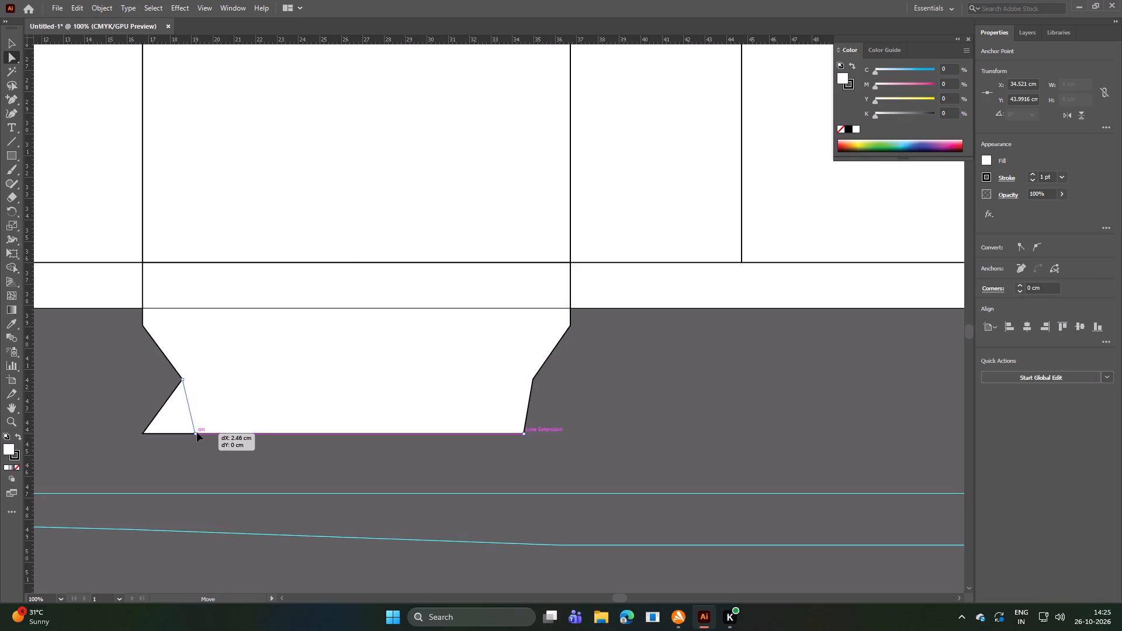
drag(197, 432, 187, 431)
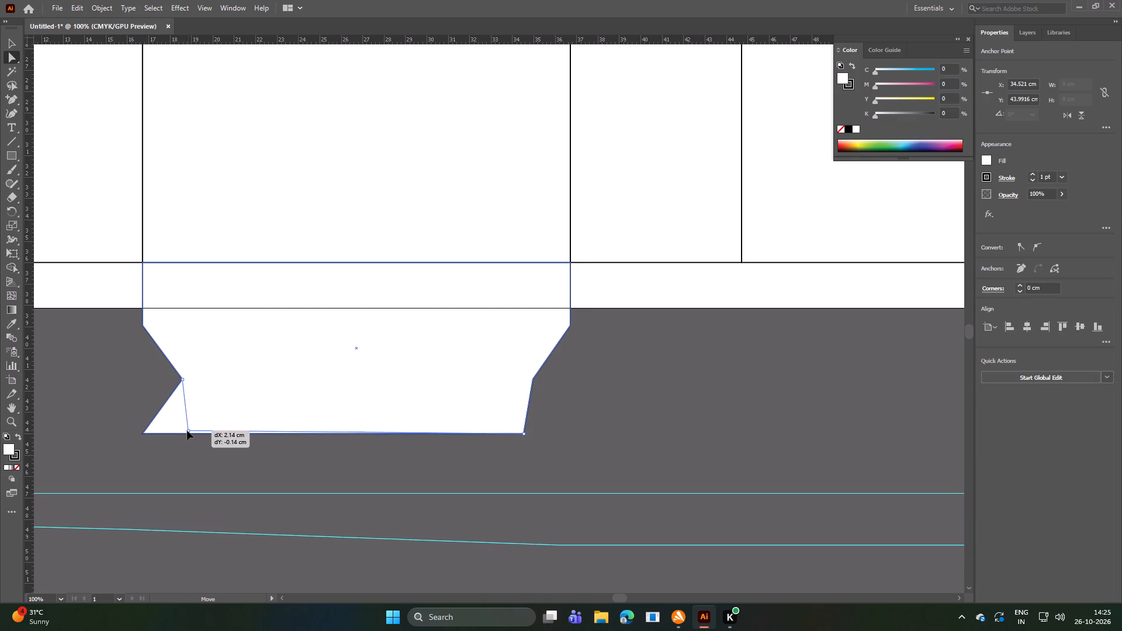
drag(187, 431, 189, 434)
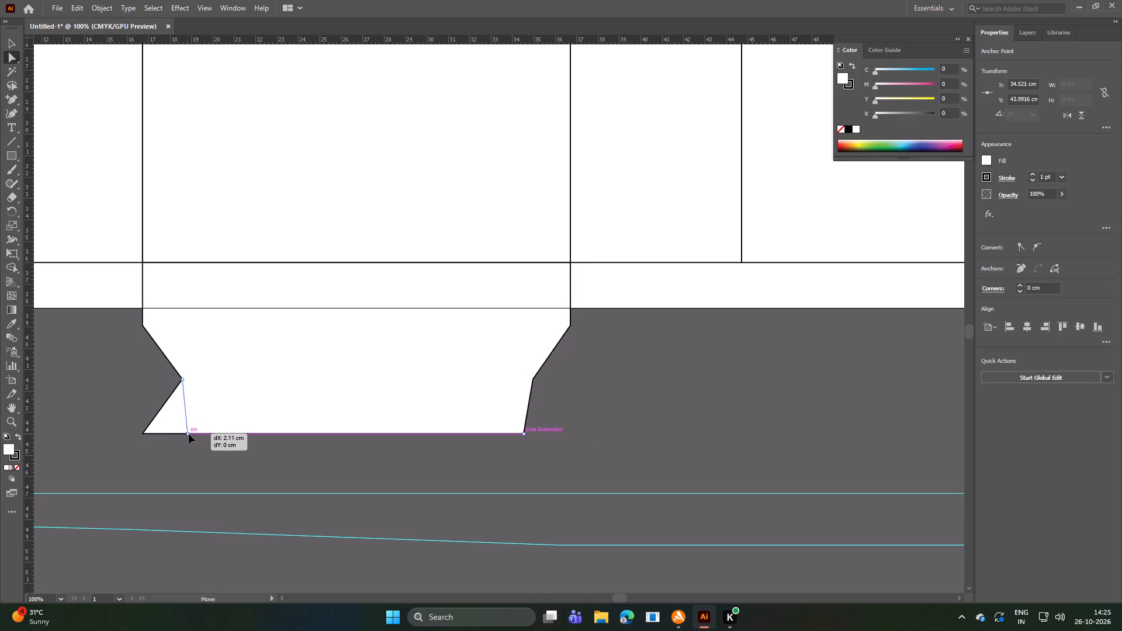
drag(189, 434, 189, 434)
drag(189, 434, 191, 434)
click(252, 442)
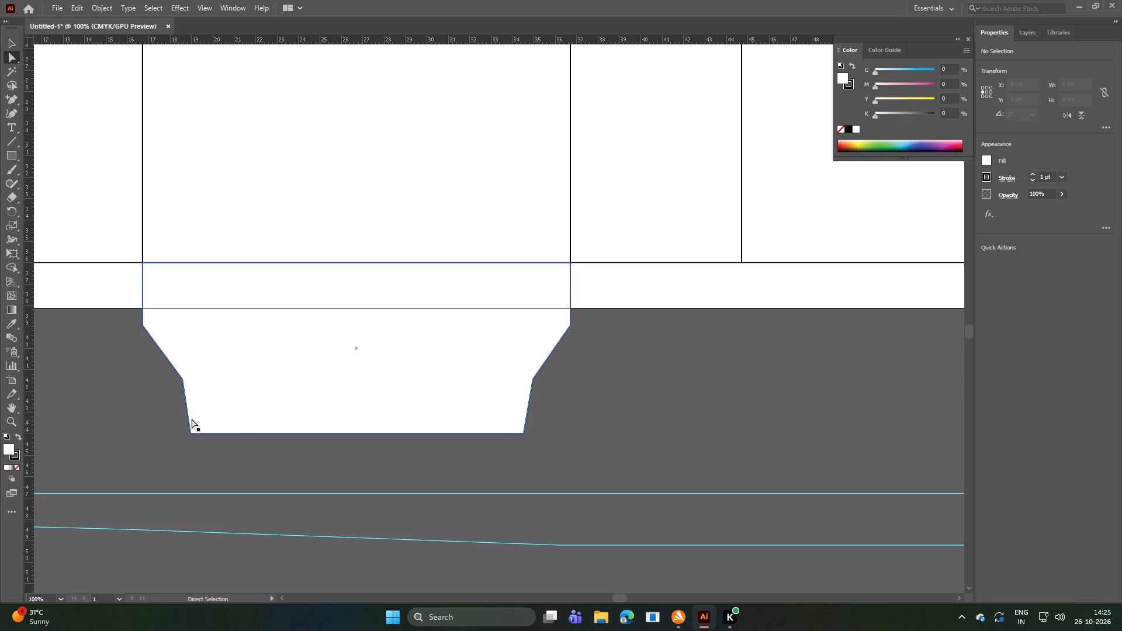
click(121, 365)
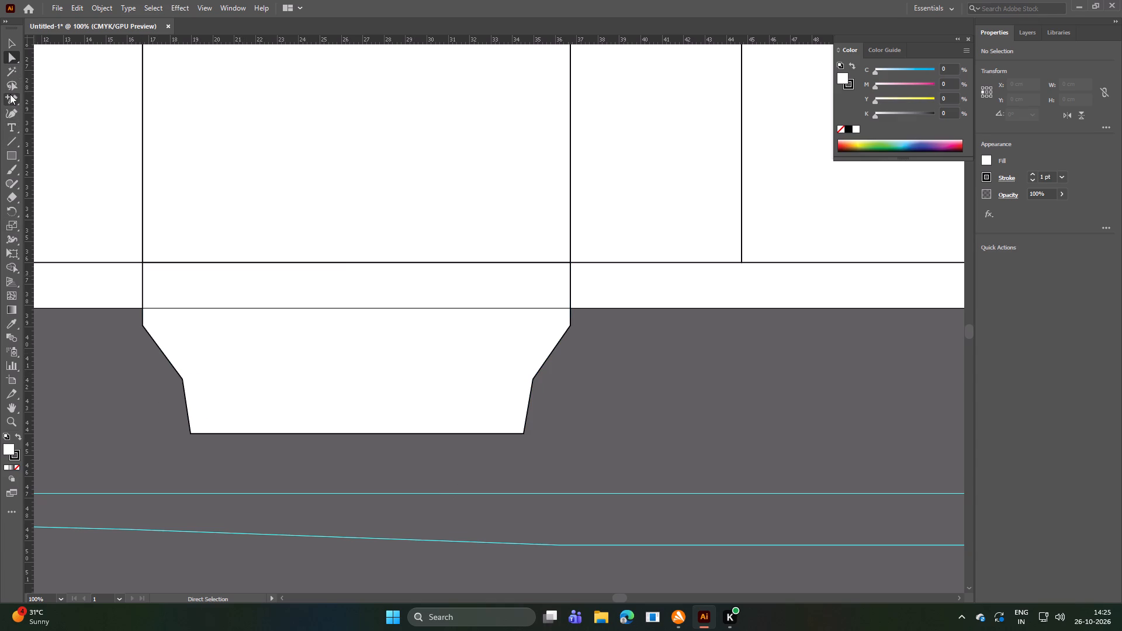
Draw a closed rounded tab about 1.97 by 1.46 cm with the Pen tool, bulging outward at the bottom panel's lower left corner.
right_click(17, 102)
right_click(17, 102)
right_click(15, 99)
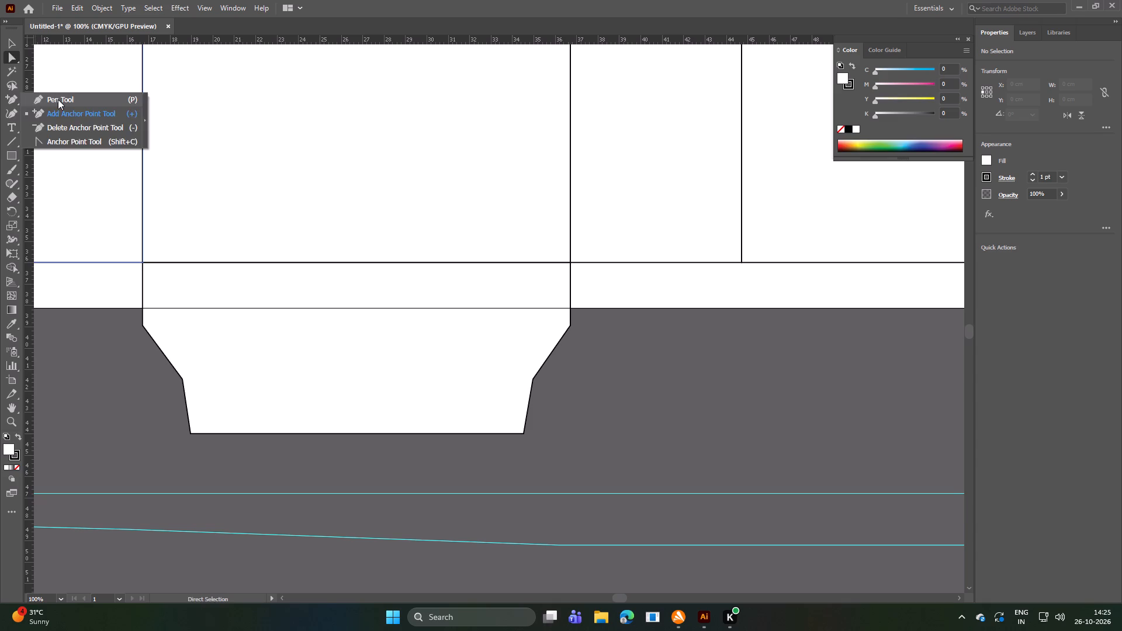
click(58, 99)
click(185, 403)
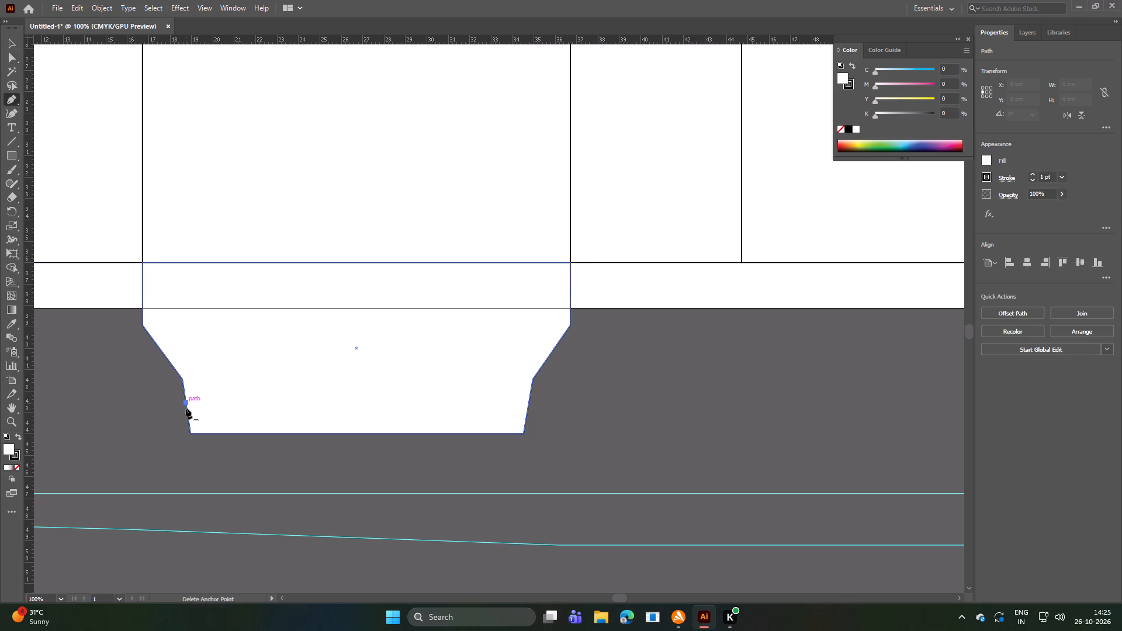
drag(191, 434, 225, 446)
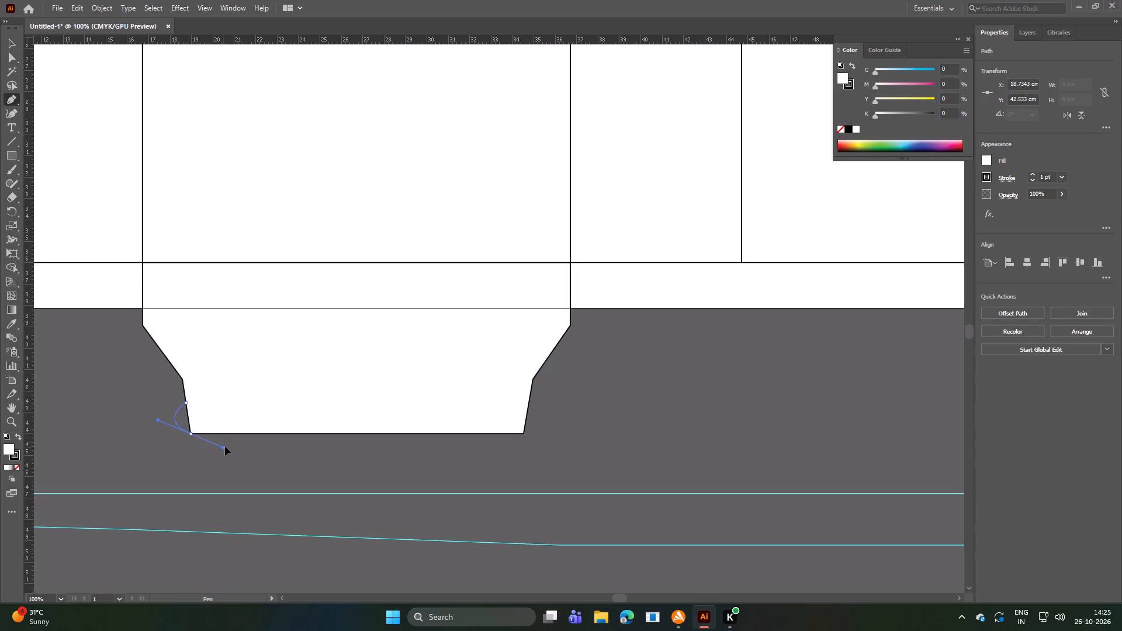
drag(225, 446, 219, 443)
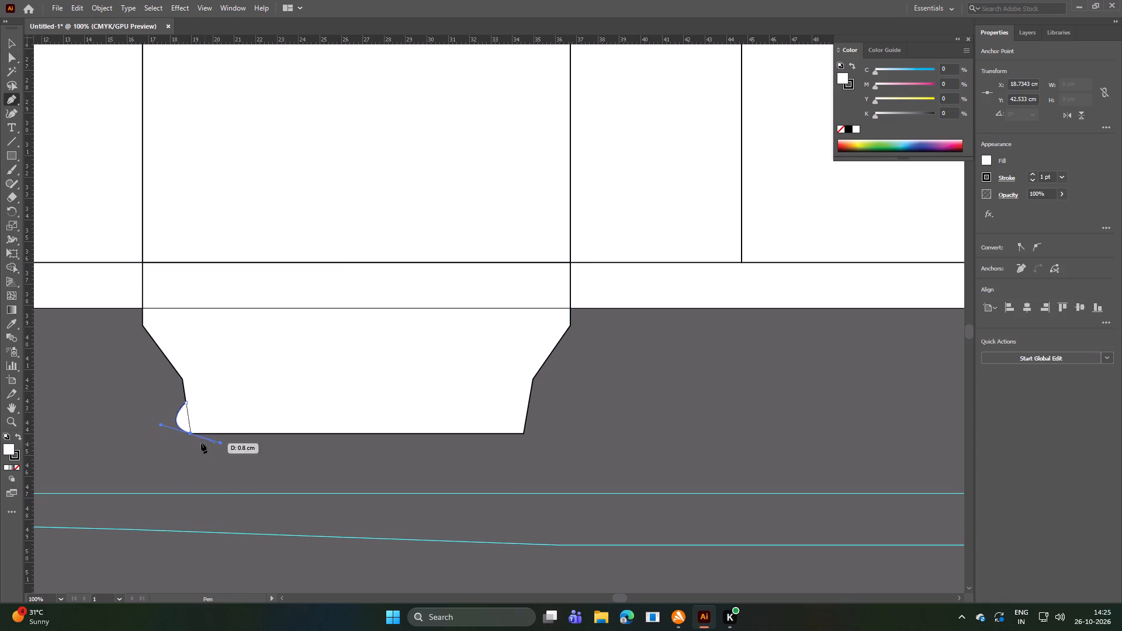
click(189, 432)
click(218, 433)
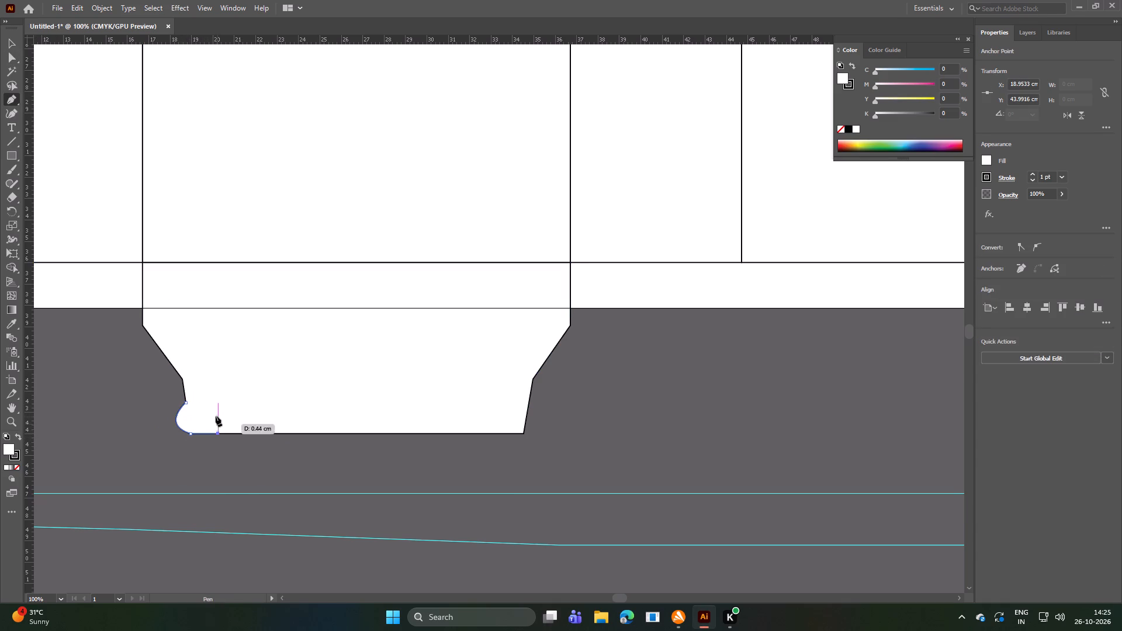
click(187, 403)
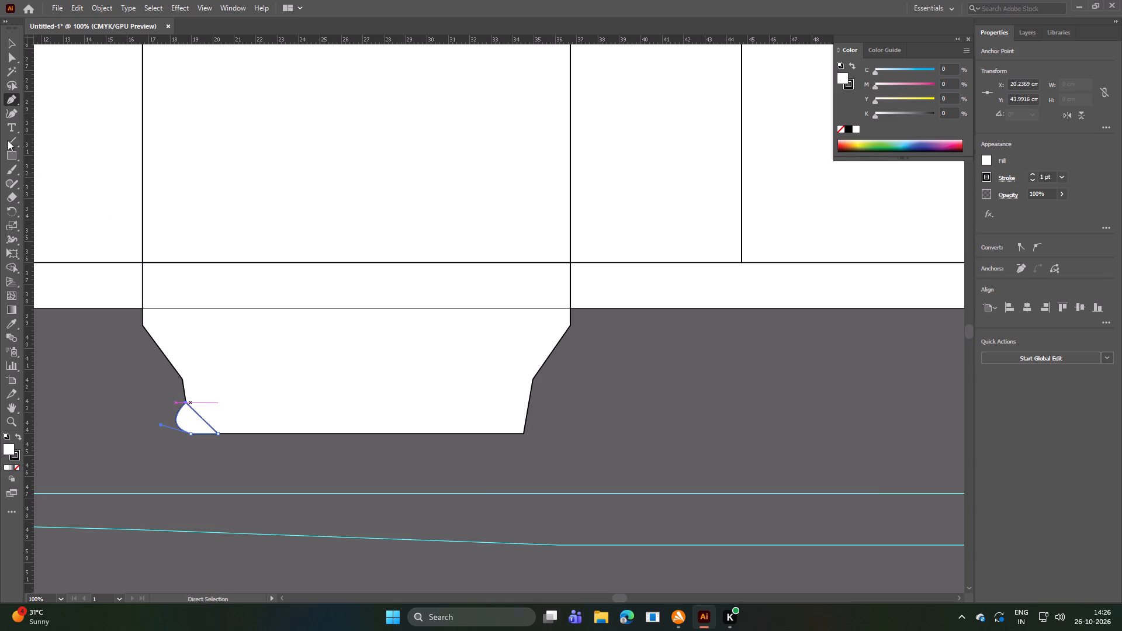
click(9, 44)
click(92, 366)
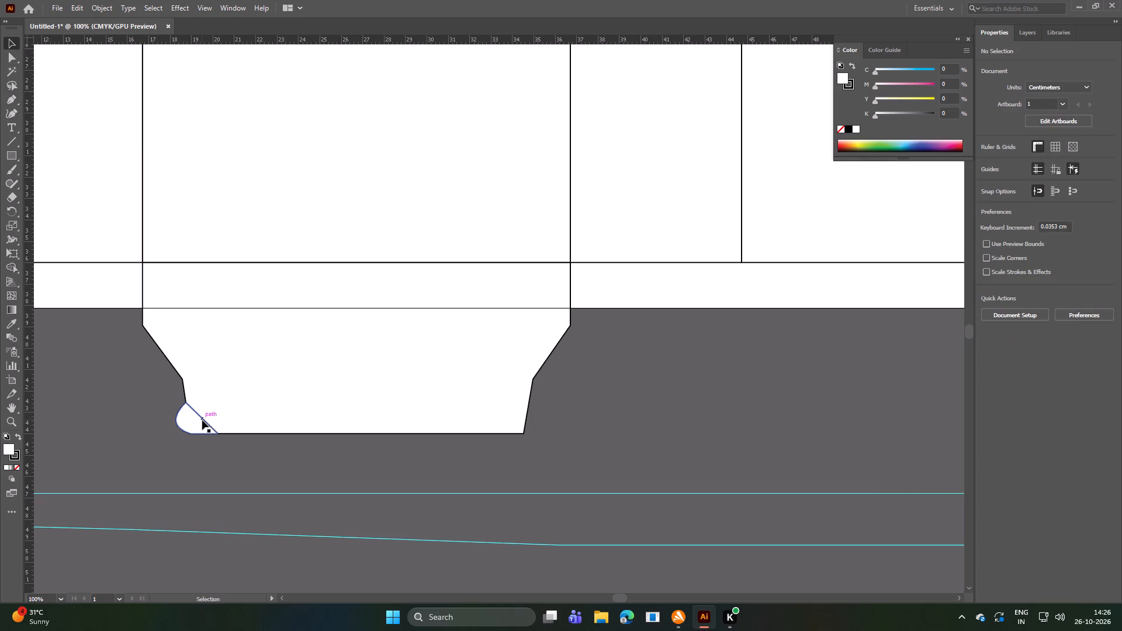
Reflect a copy of the rounded tab across the vertical axis and place it horizontally in line on the panel's lower right corner.
click(196, 422)
right_click(196, 423)
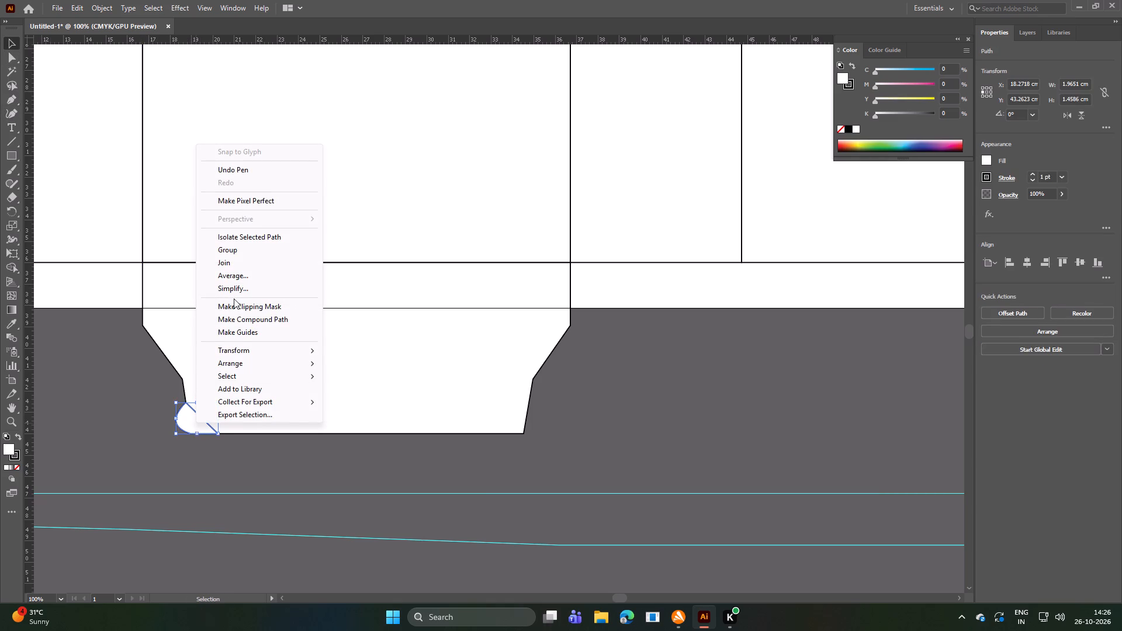
click(235, 355)
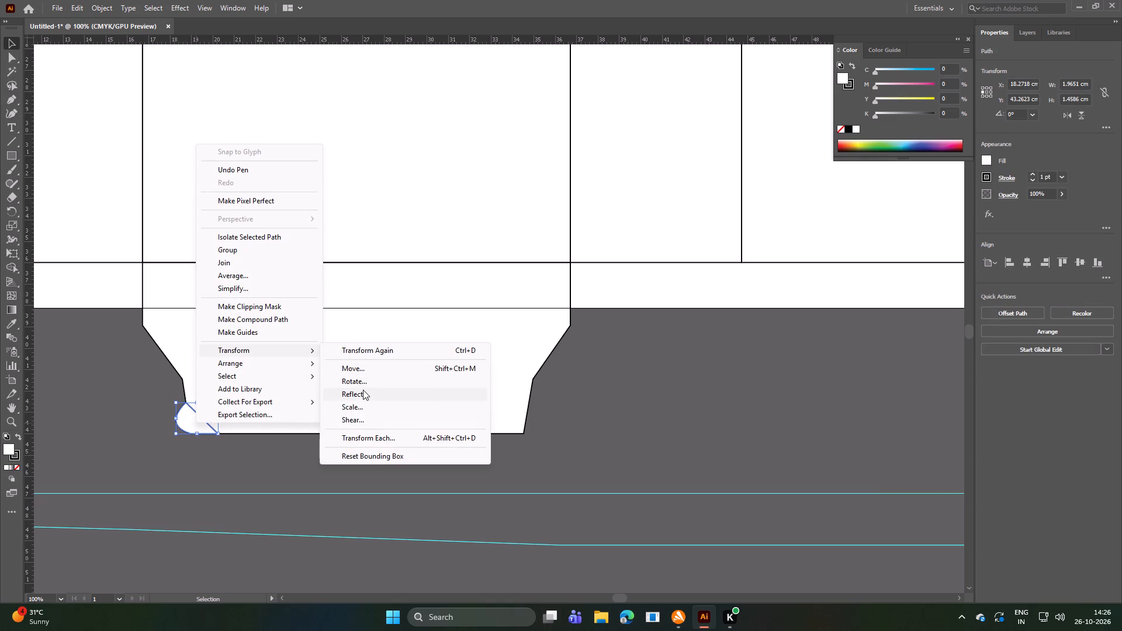
click(361, 391)
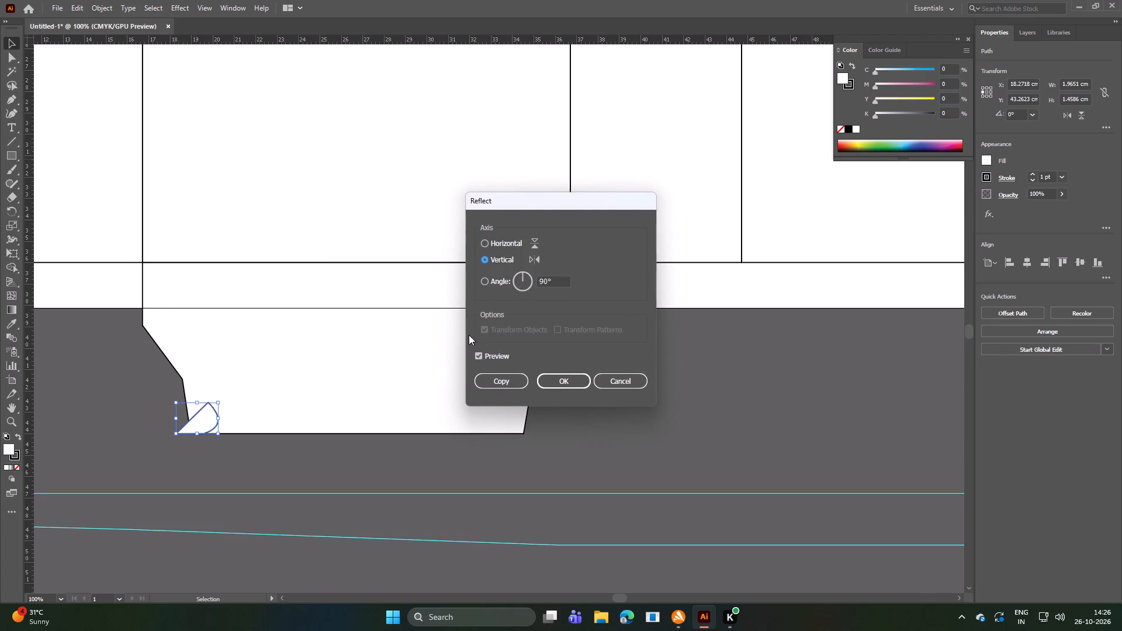
click(514, 377)
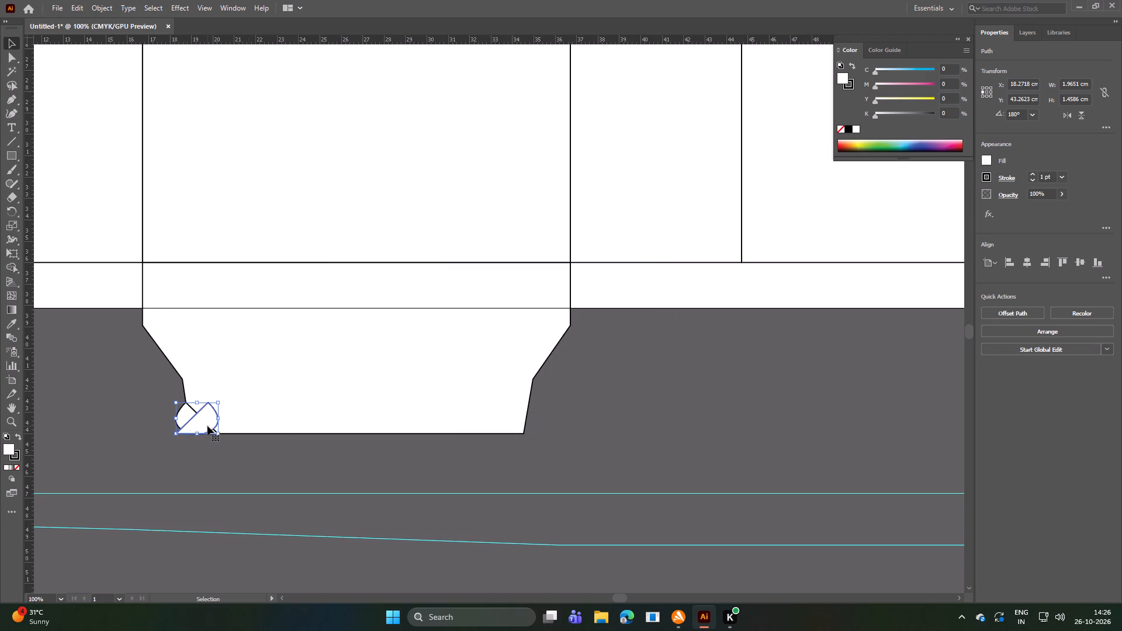
drag(207, 426, 527, 425)
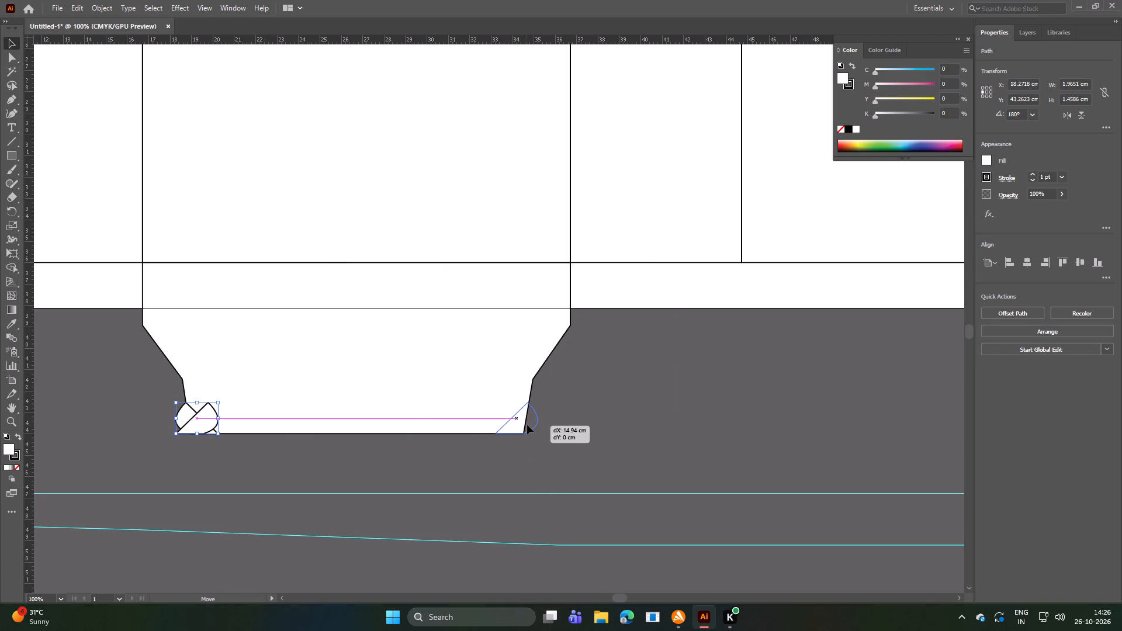
drag(527, 425, 529, 425)
click(574, 420)
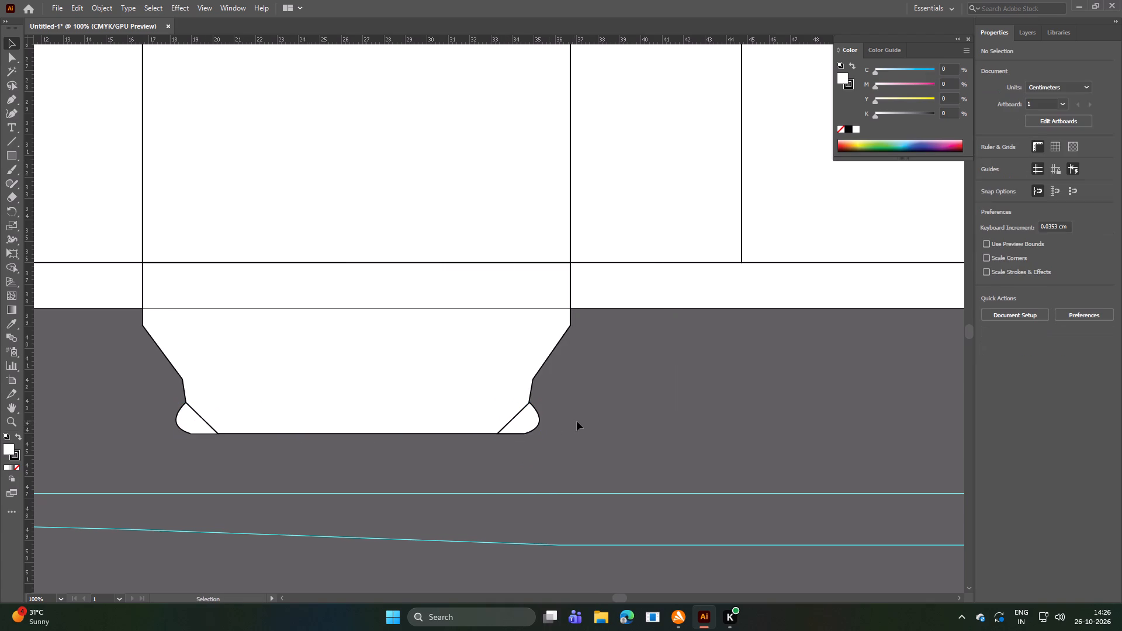
click(525, 425)
click(608, 404)
Nudge the lower right rounded tab one 0.0353 cm increment inward so it meets the panel's side edge.
key(ctrl+equal)
key(ctrl+equal)
click(541, 526)
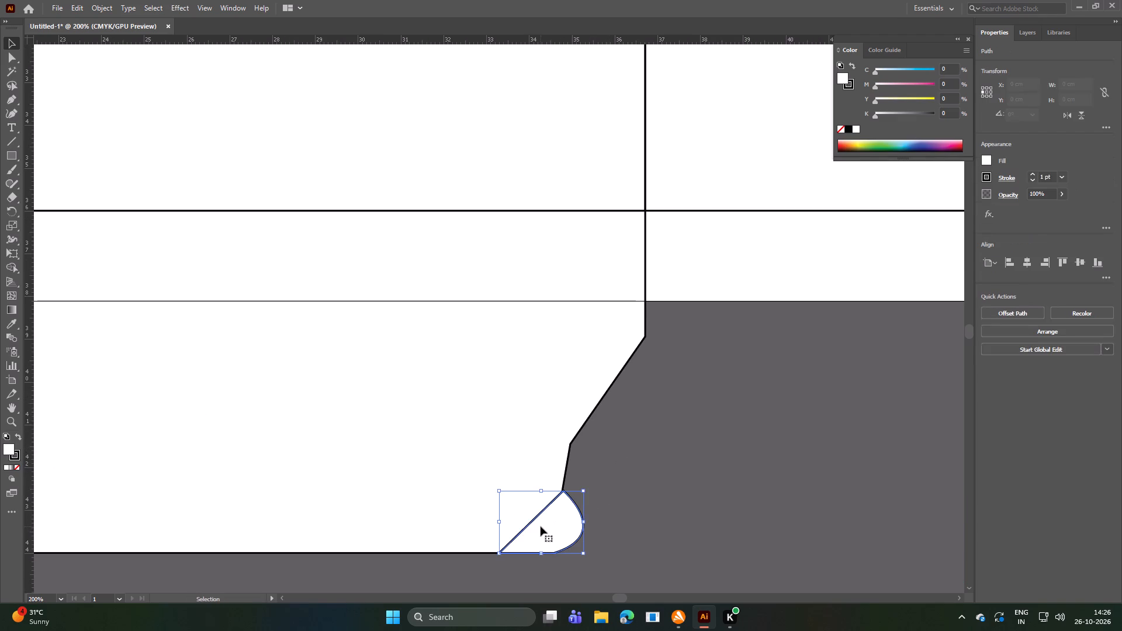
key(Left)
click(622, 516)
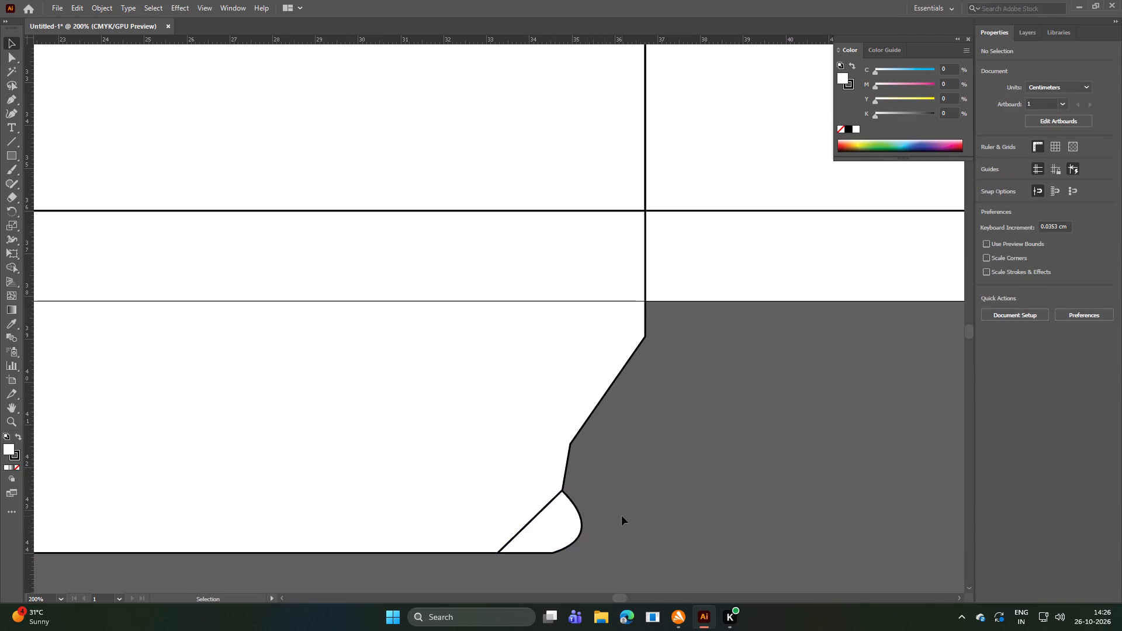
key(ctrl+minus)
key(ctrl+minus)
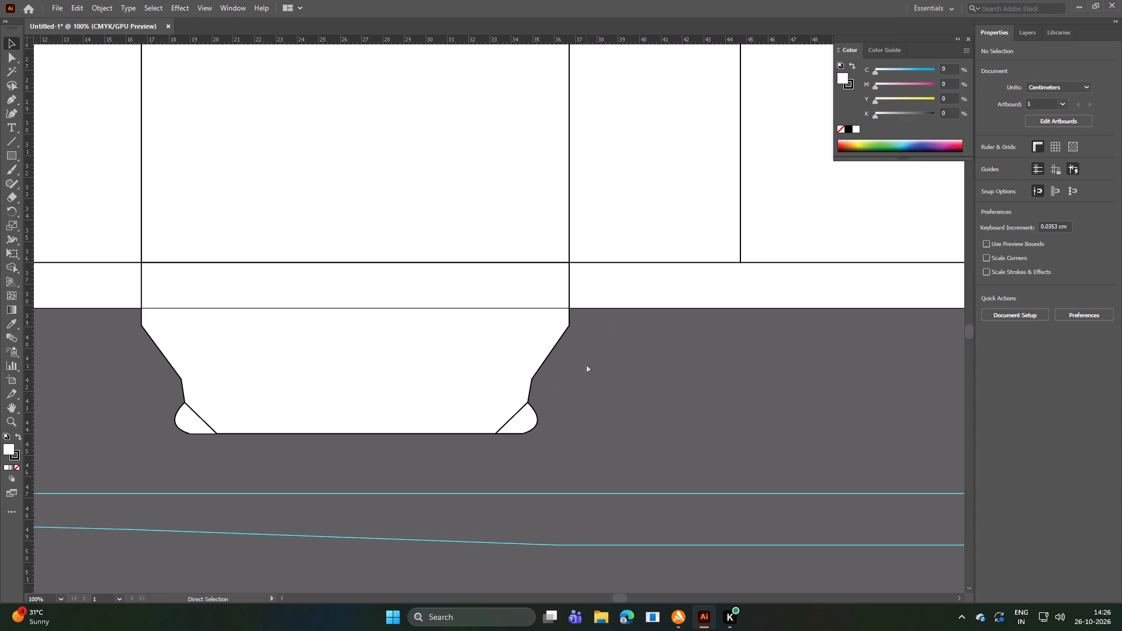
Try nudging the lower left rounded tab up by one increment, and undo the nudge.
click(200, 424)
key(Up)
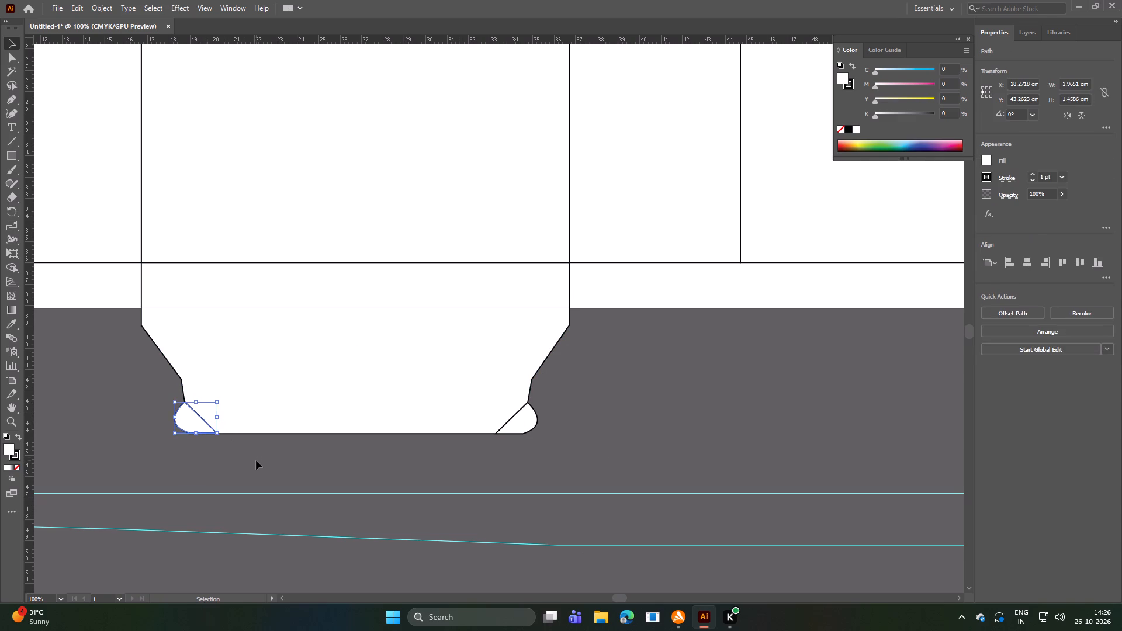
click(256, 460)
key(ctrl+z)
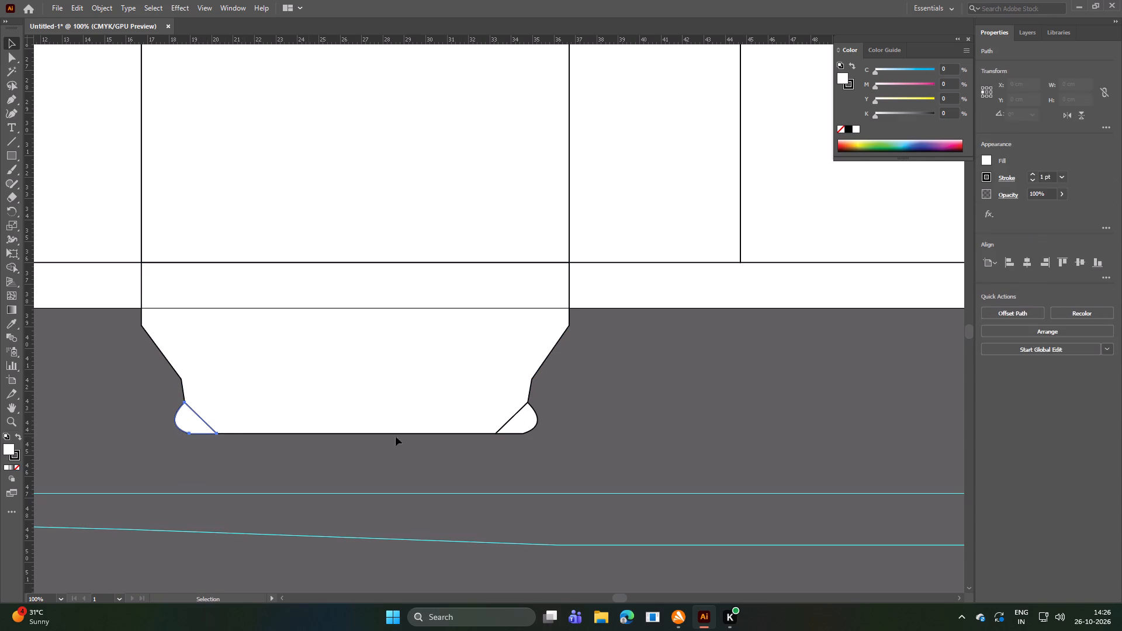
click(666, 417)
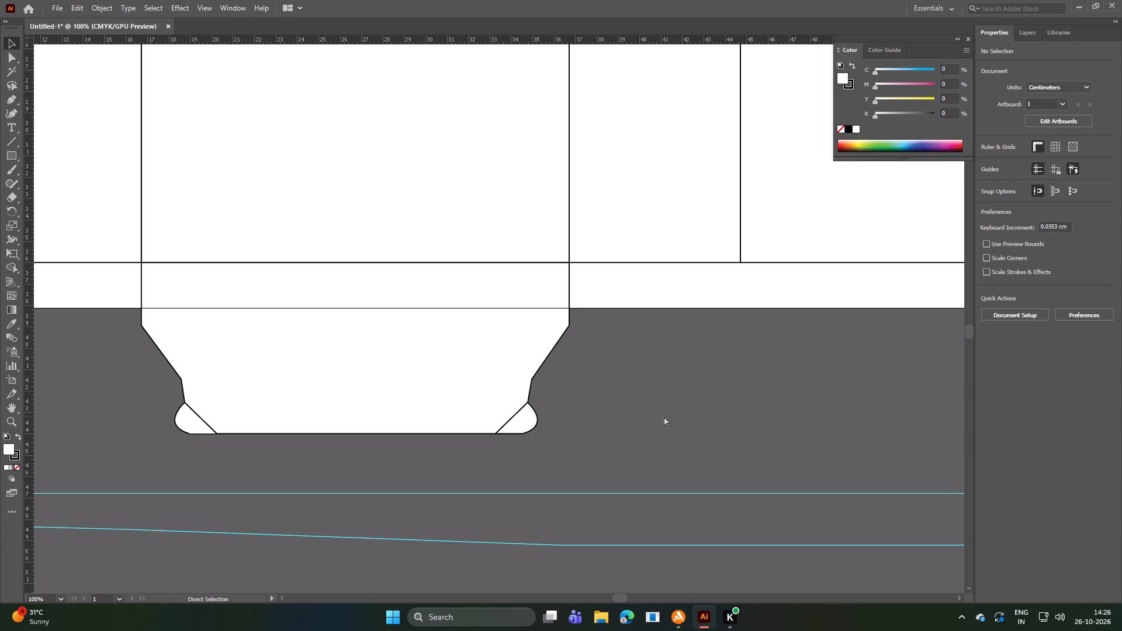
Examine the finished bottom closure panel together with the side panels and dust flaps of the dieline.
key(ctrl+minus)
key(ctrl+minus)
key(ctrl+minus)
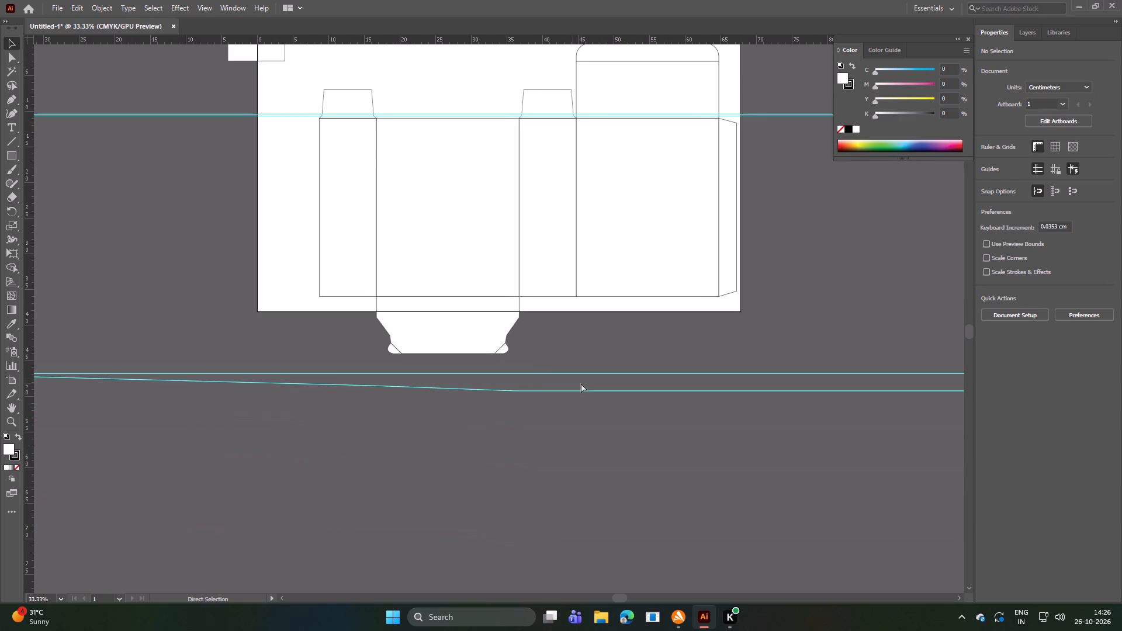
ctrl+scroll(539, 366, up, 3)
ctrl+scroll(539, 366, down, 1)
key(equal)
key(ctrl+equal)
scroll(543, 351, up, 1)
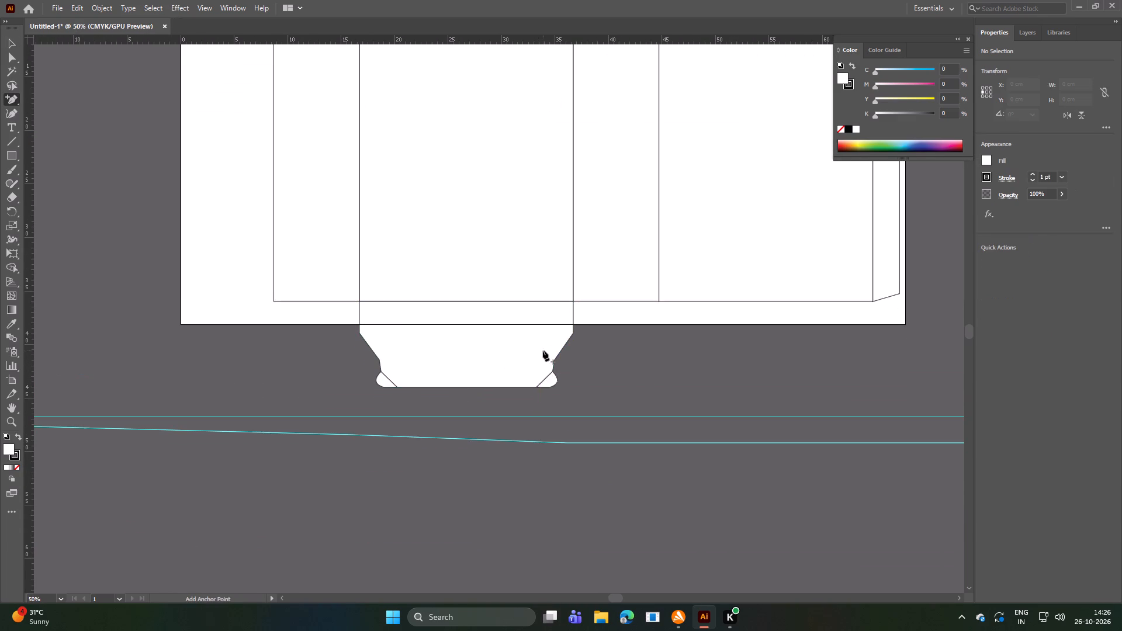
scroll(543, 351, up, 2)
scroll(619, 375, up, 2)
click(4, 44)
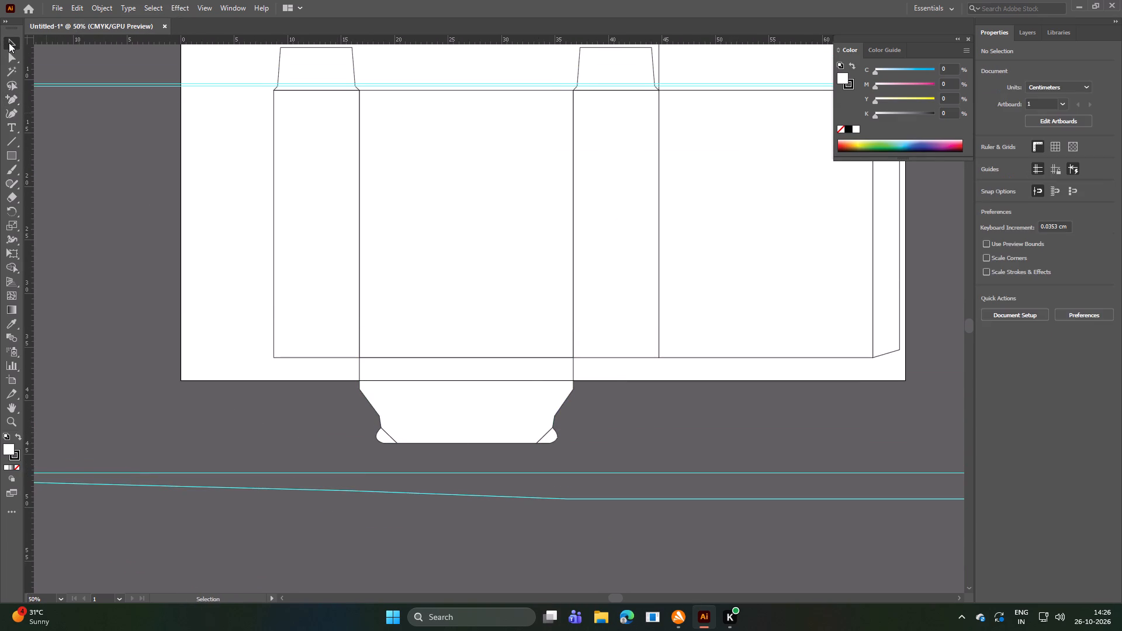
click(9, 43)
click(50, 133)
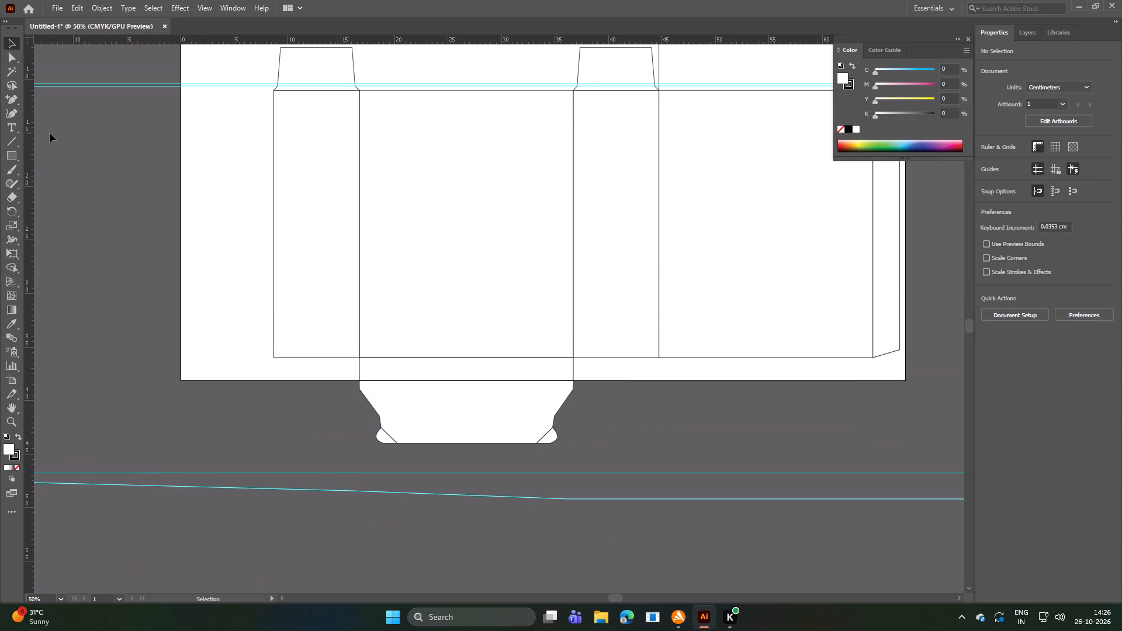
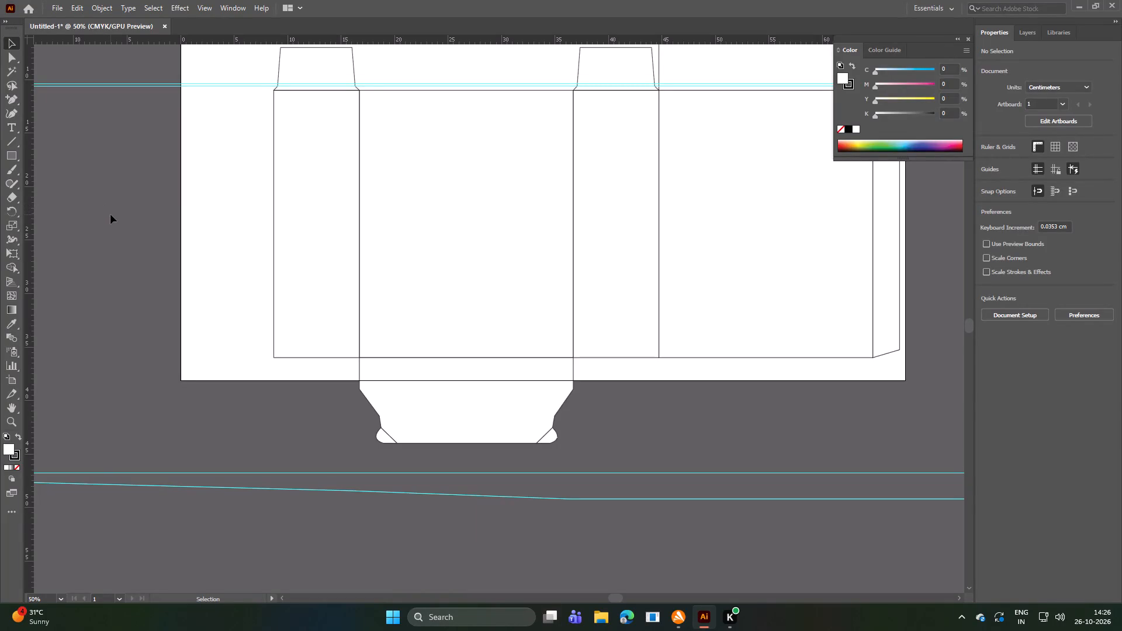
Duplicate the leftmost side panel straight down so the copy starts at the original panel's bottom edge.
click(311, 190)
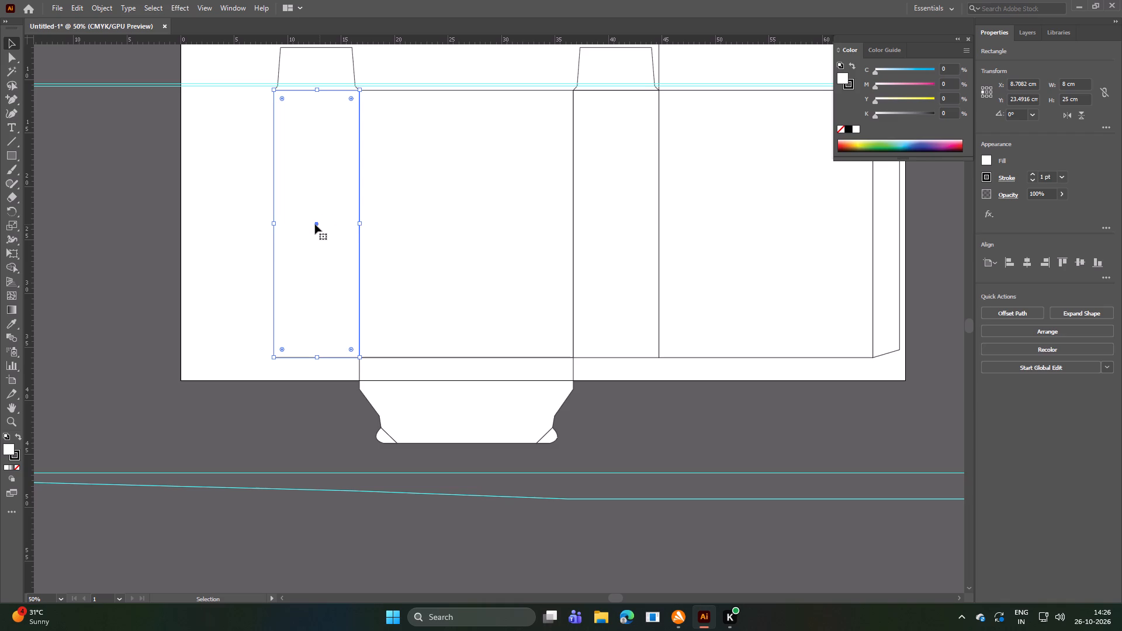
alt+drag(315, 224, 317, 469)
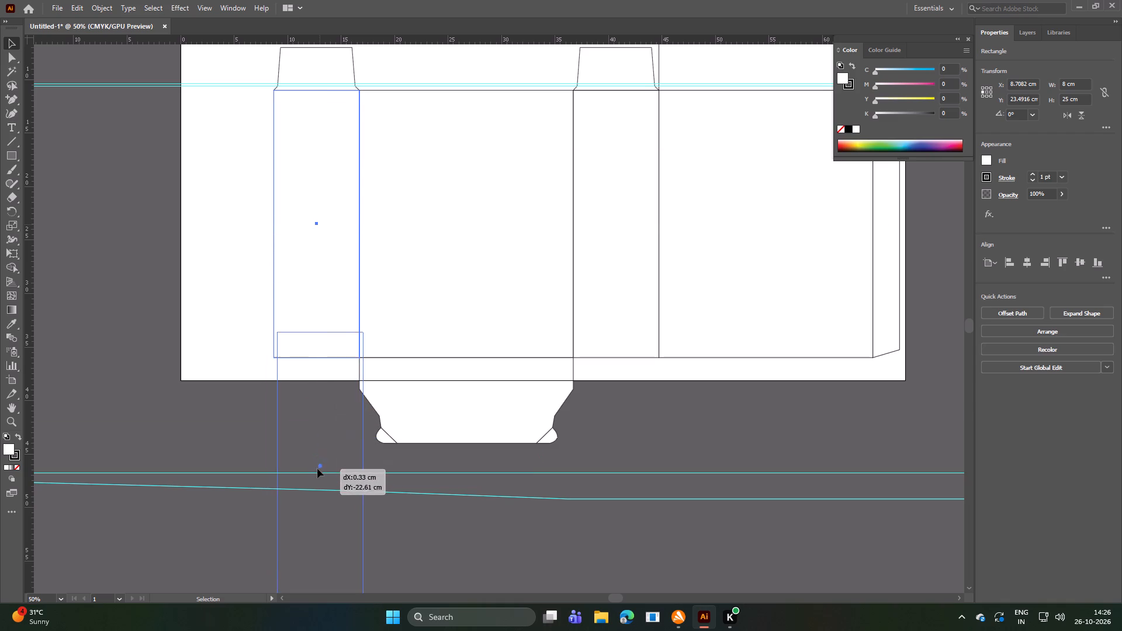
alt+drag(317, 469, 313, 493)
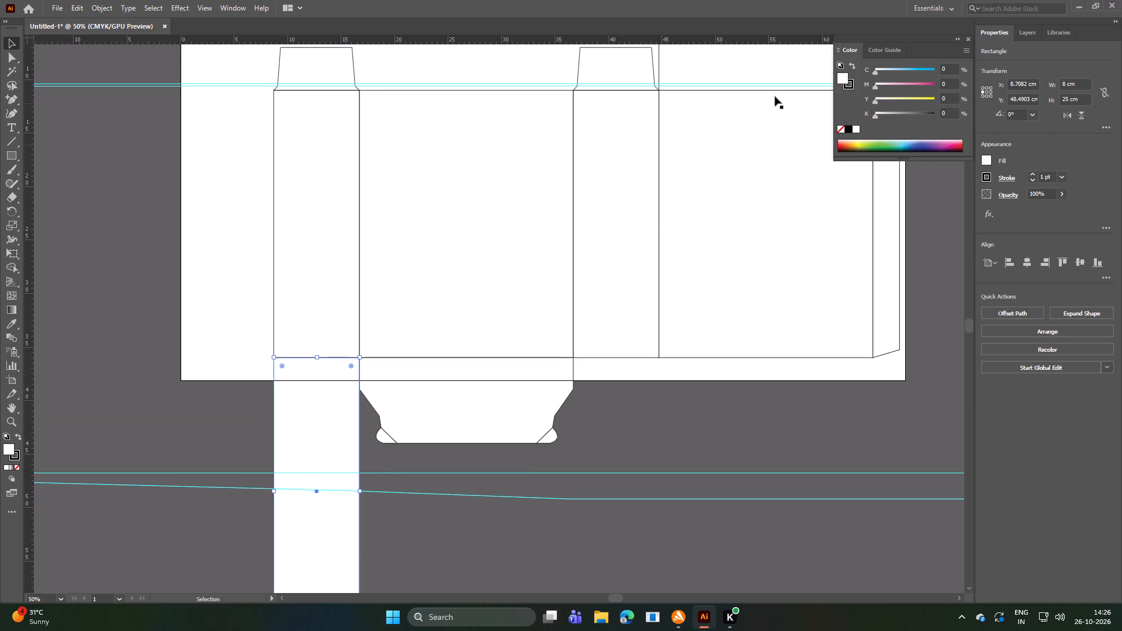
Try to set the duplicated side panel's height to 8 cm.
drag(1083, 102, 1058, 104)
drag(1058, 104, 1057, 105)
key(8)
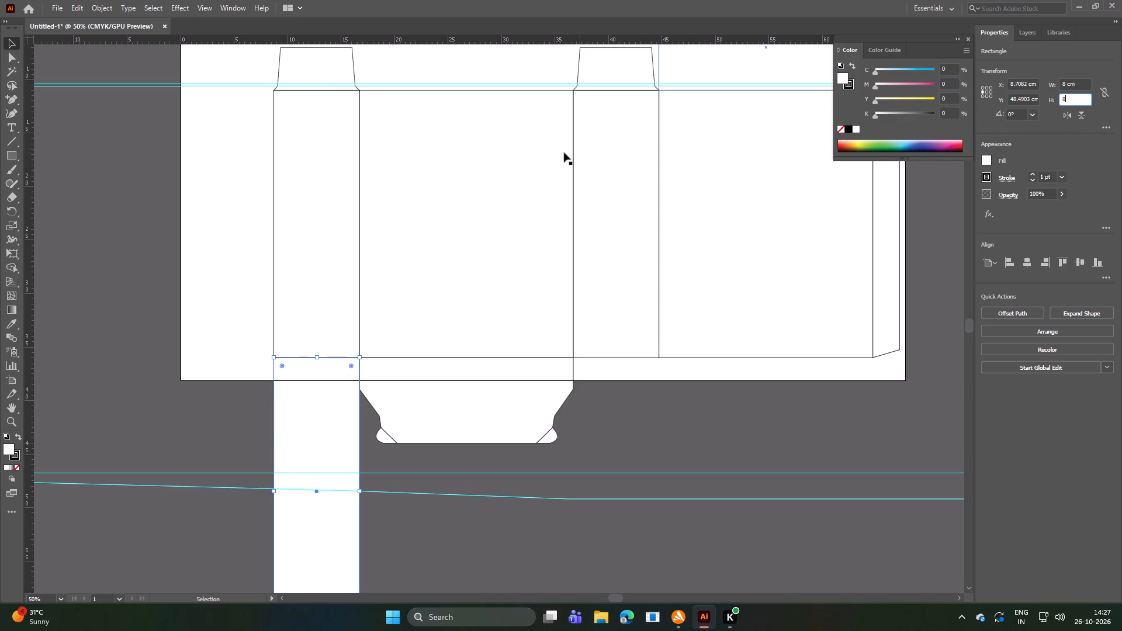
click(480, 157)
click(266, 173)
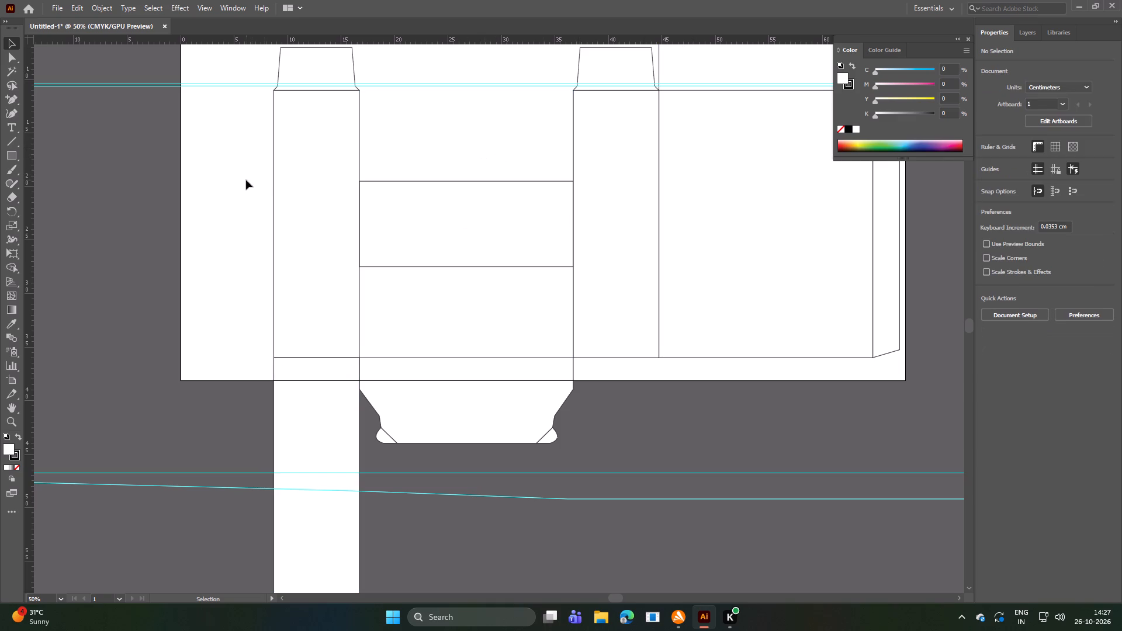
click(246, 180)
Set the height of the duplicated panel below the leftmost side panel to 8 cm.
click(320, 418)
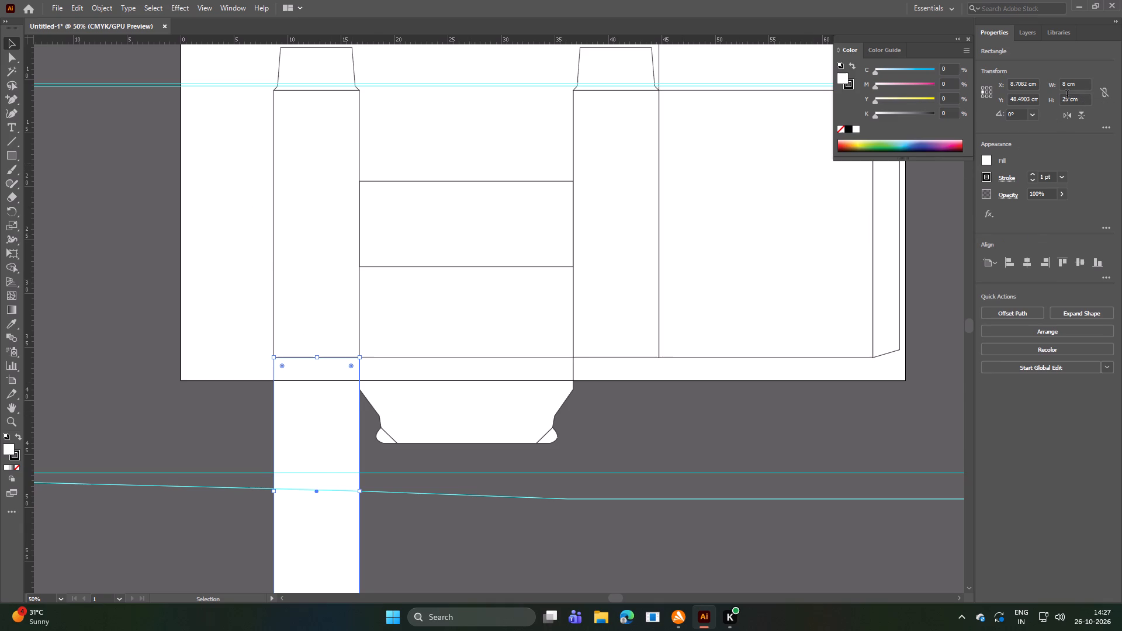
drag(1086, 98, 1079, 99)
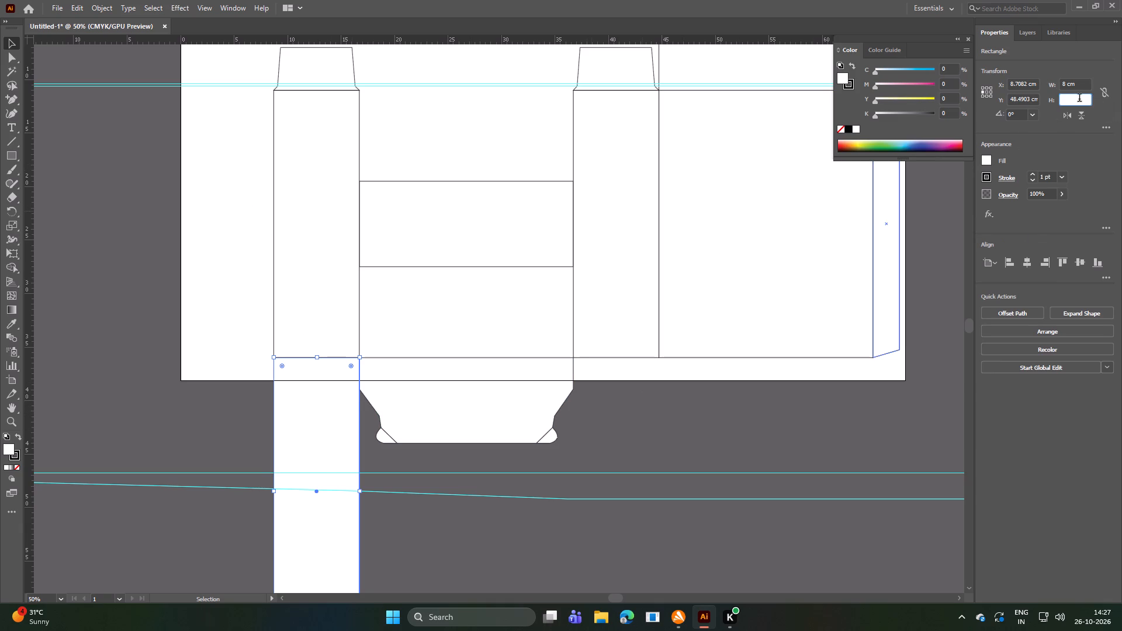
drag(1079, 99, 1029, 100)
key(8)
click(943, 234)
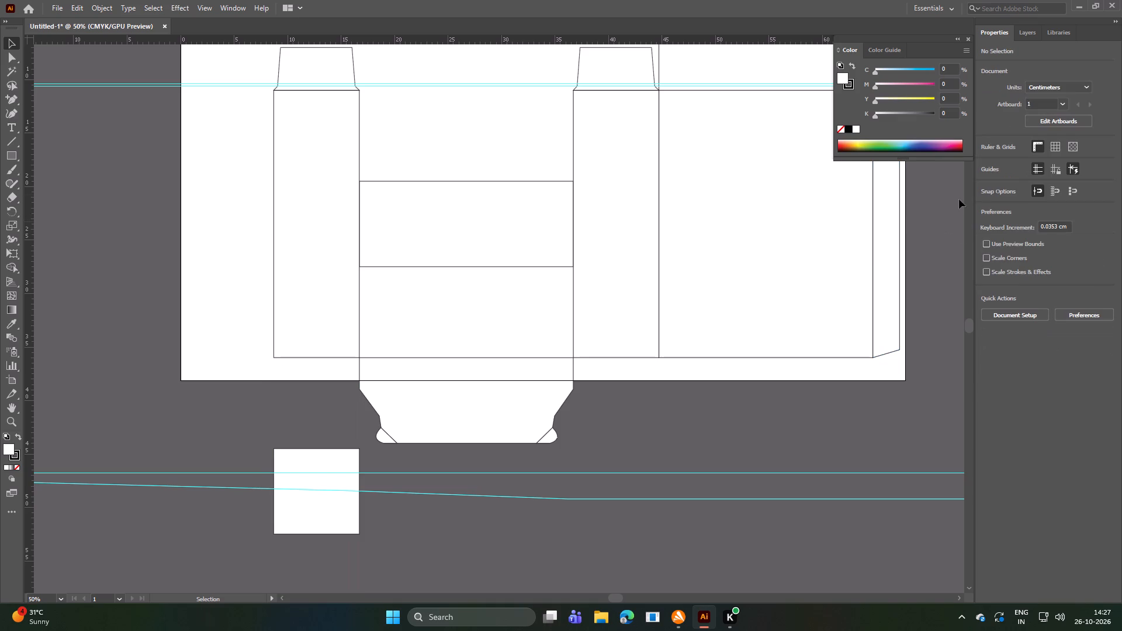
Move the 8 cm square flap straight up so its top edge meets the leftmost side panel's bottom edge.
click(328, 456)
drag(328, 456, 335, 396)
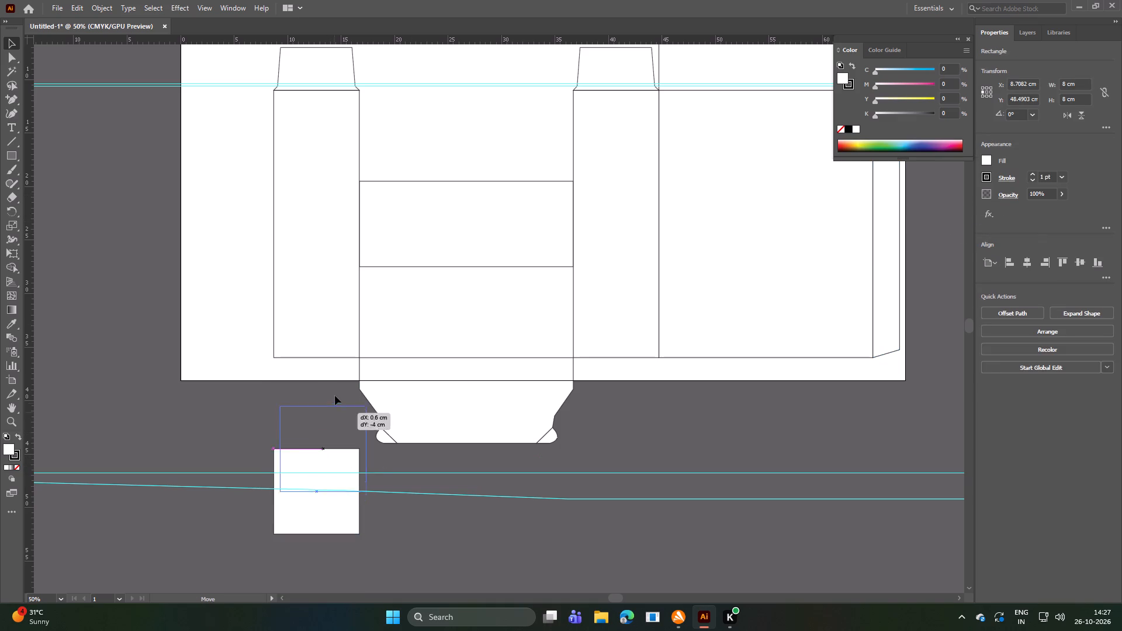
drag(335, 396, 329, 364)
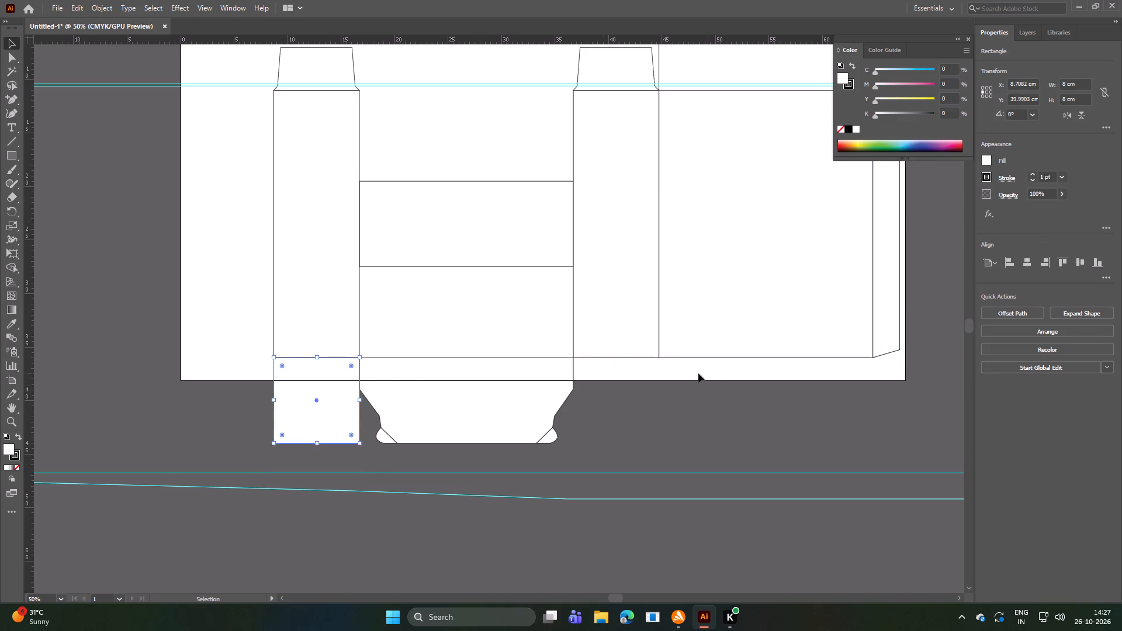
click(716, 373)
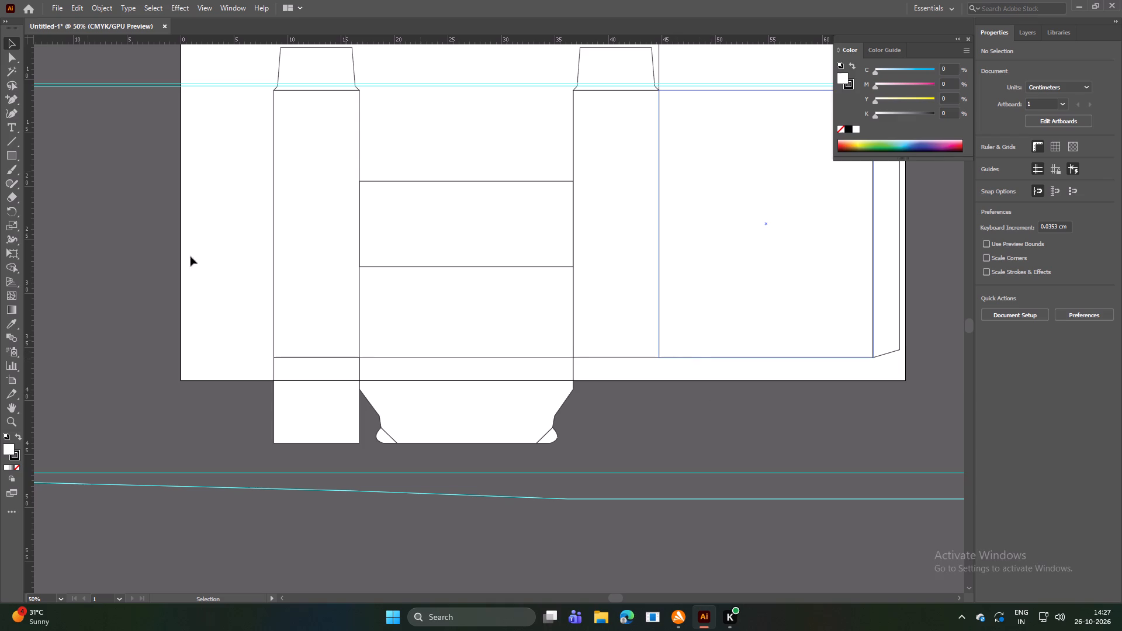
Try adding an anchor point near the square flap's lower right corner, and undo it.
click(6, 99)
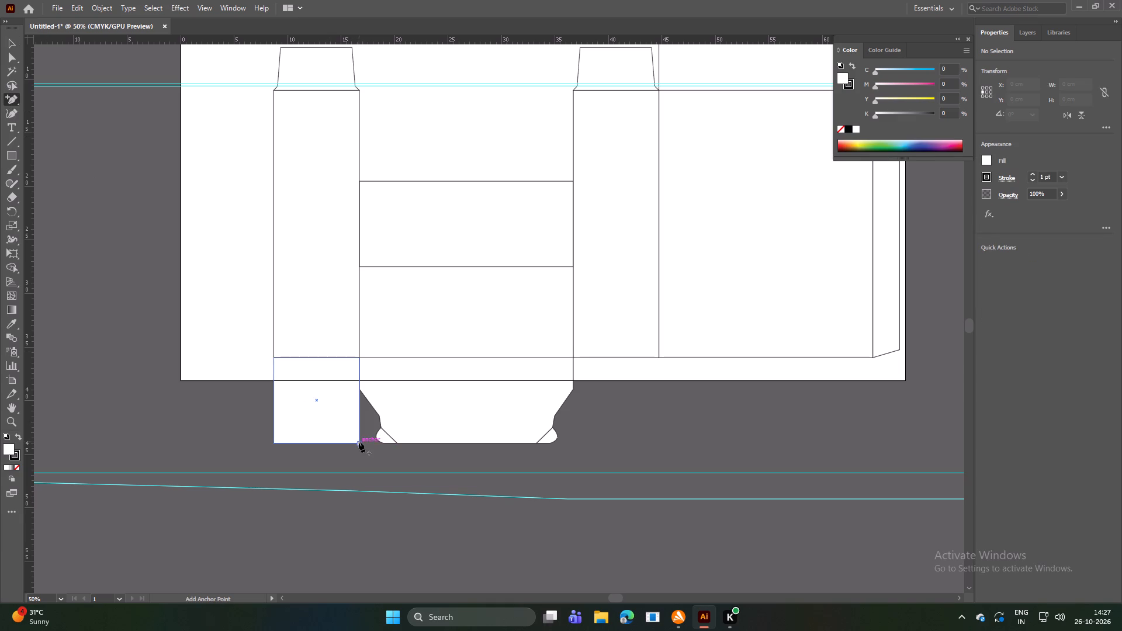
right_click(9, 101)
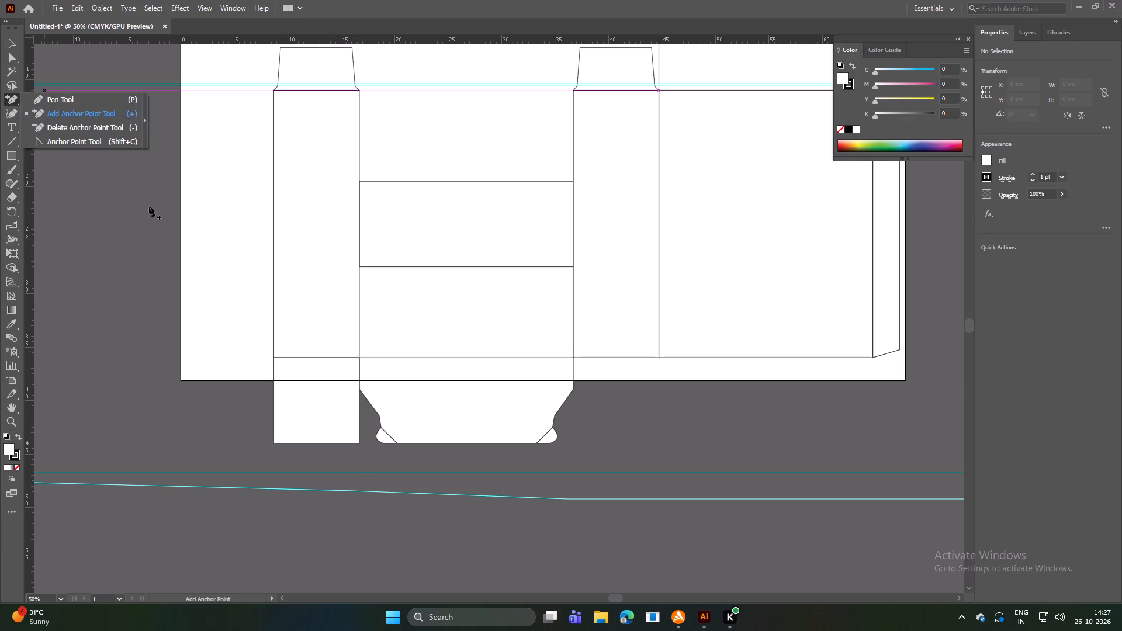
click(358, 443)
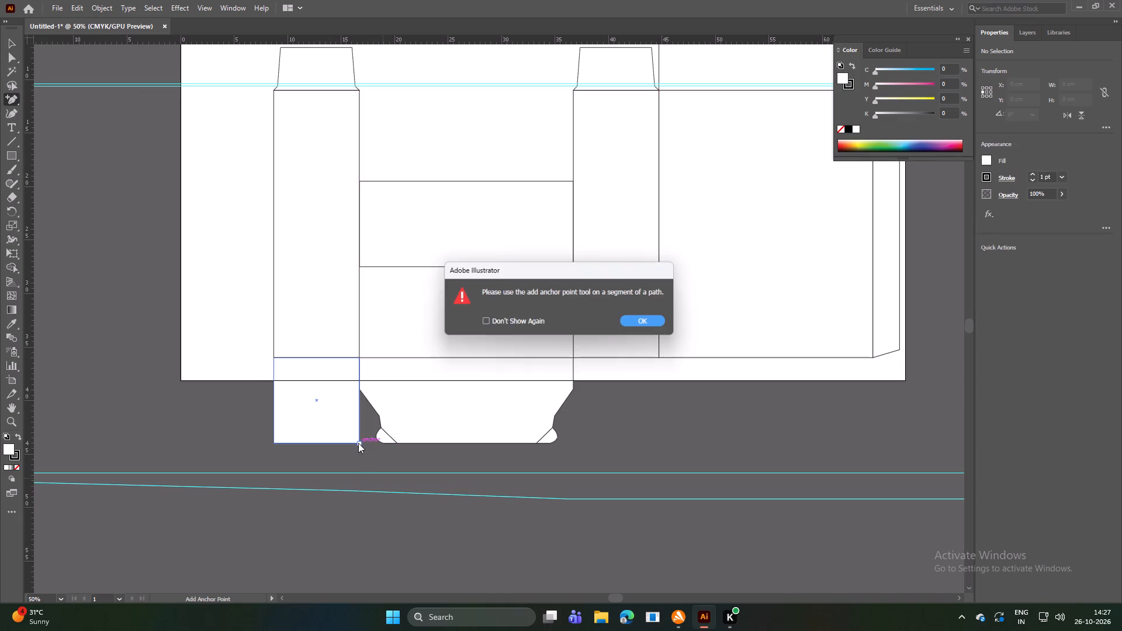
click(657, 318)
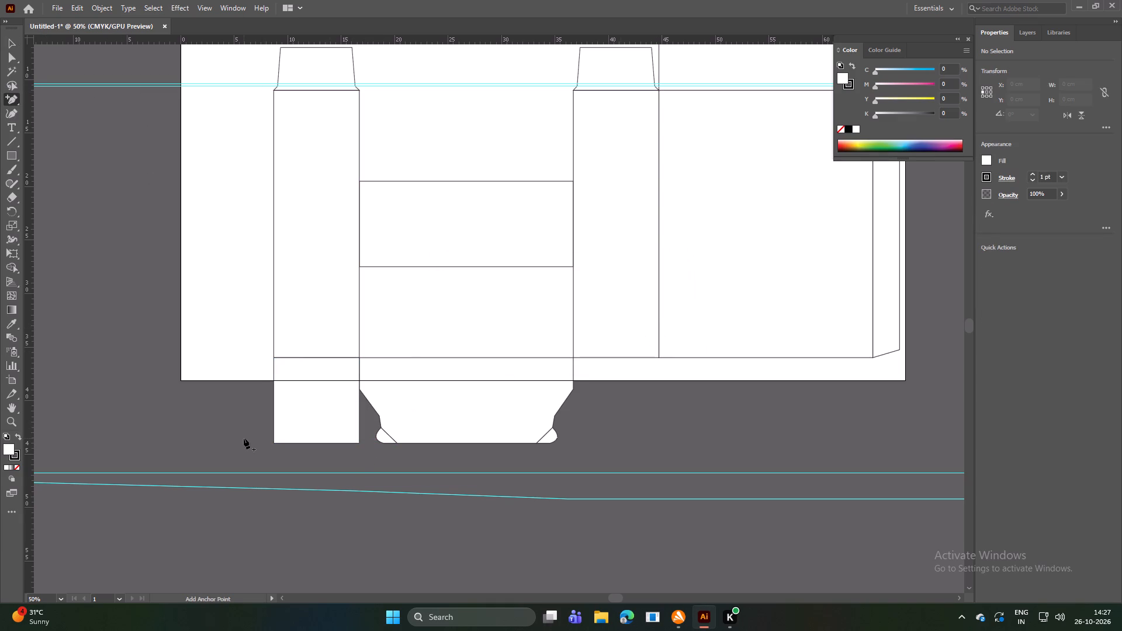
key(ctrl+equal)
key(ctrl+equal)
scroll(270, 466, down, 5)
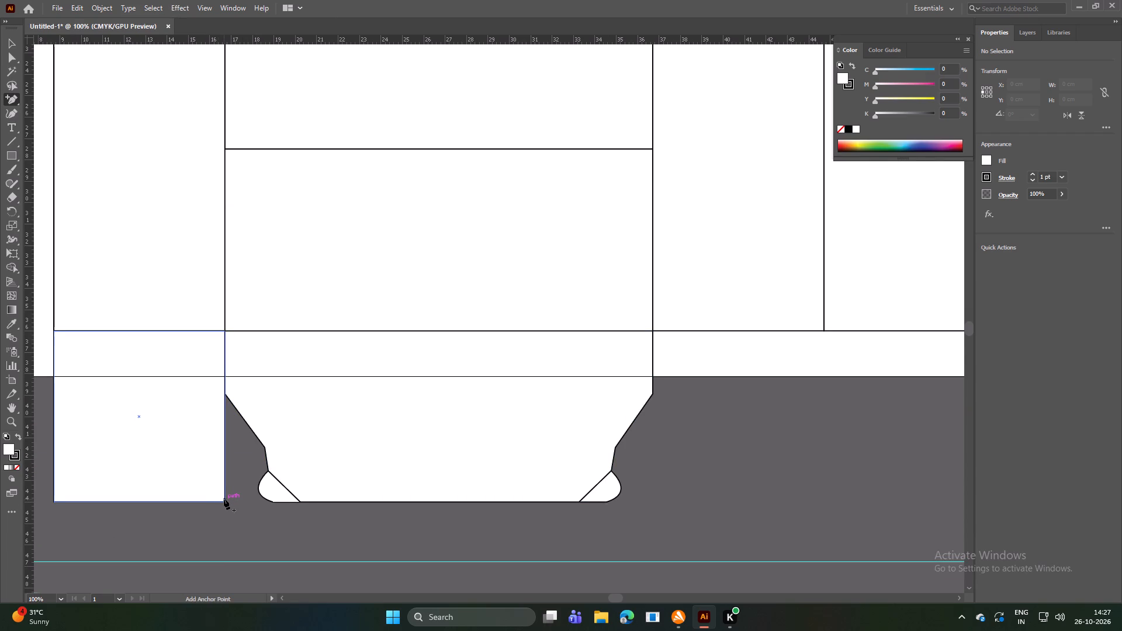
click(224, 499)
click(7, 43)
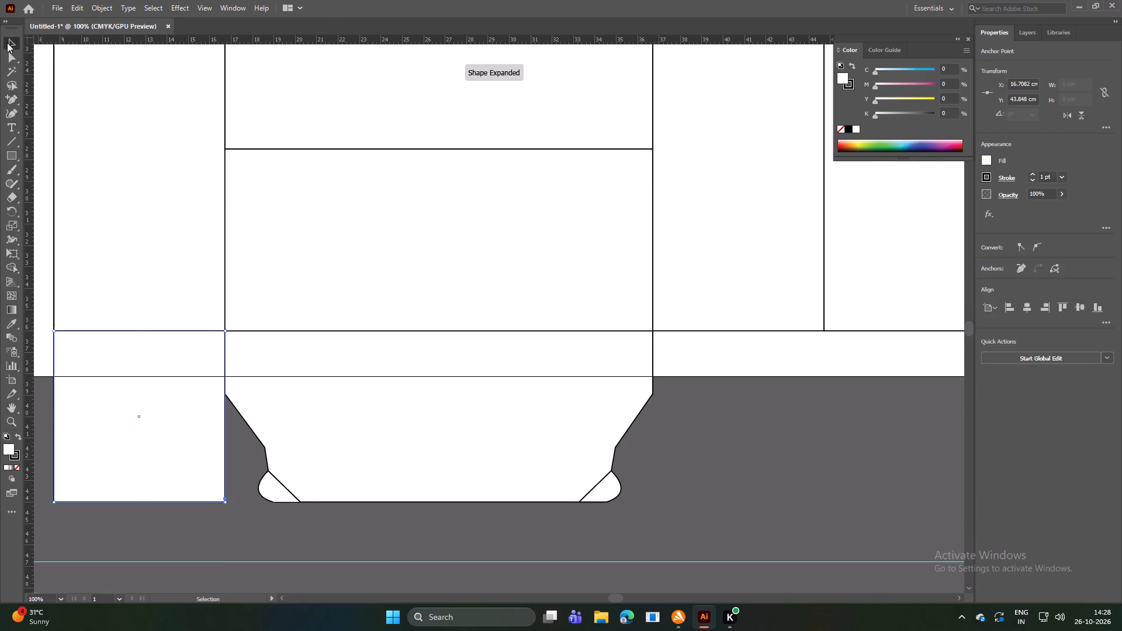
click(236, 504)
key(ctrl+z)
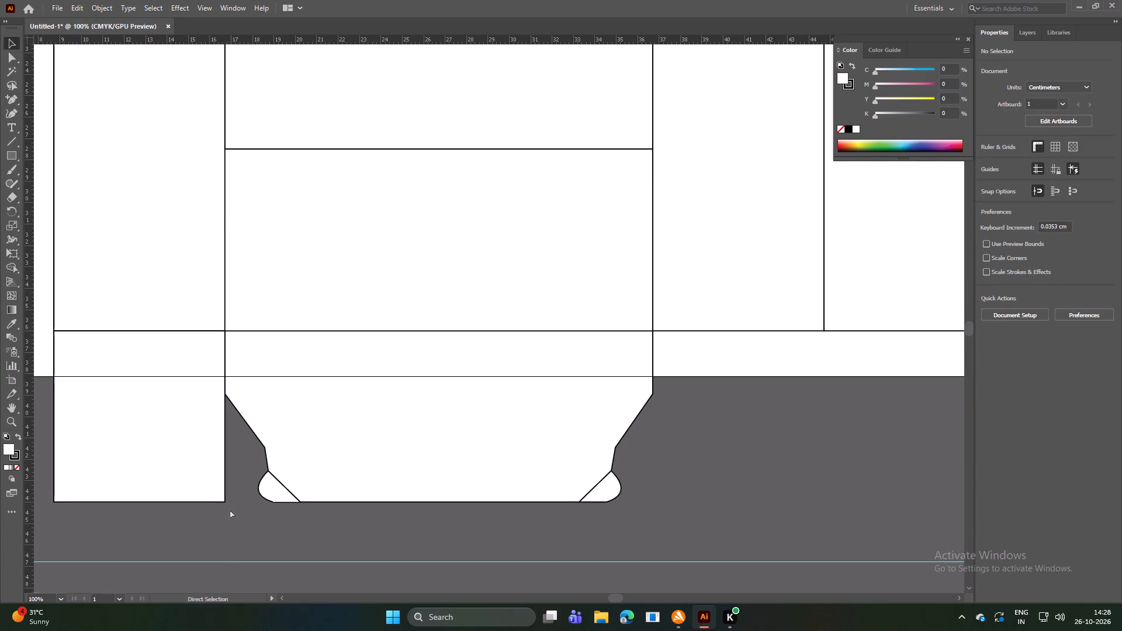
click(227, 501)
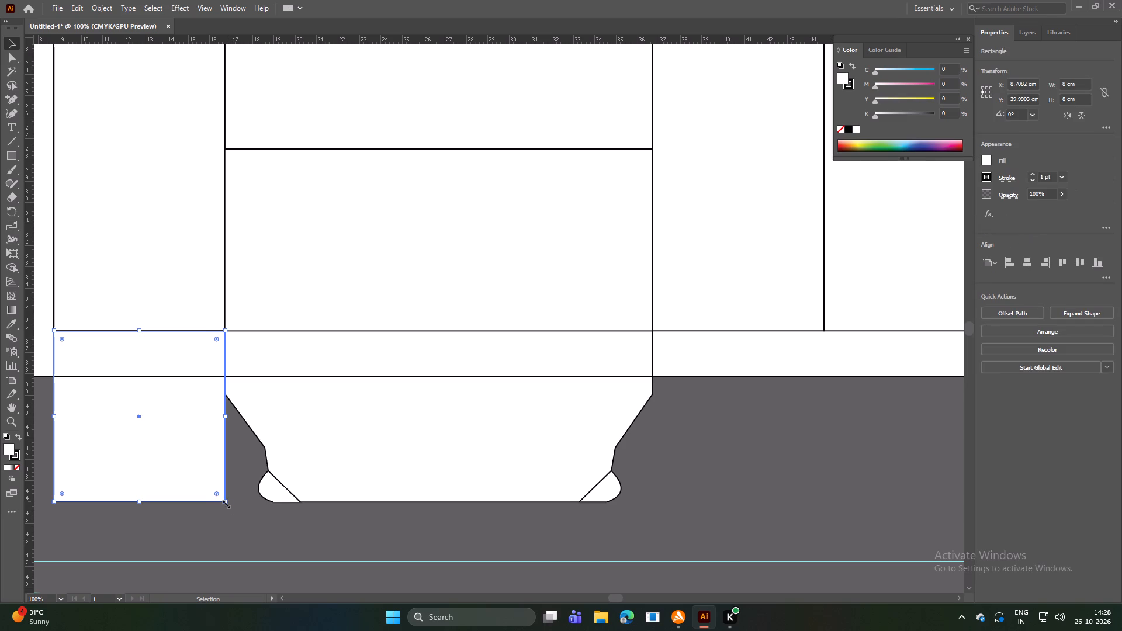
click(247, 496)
Add an anchor point on the square flap's right edge, just above its lower right corner.
key(ctrl+equal)
scroll(203, 464, down, 7)
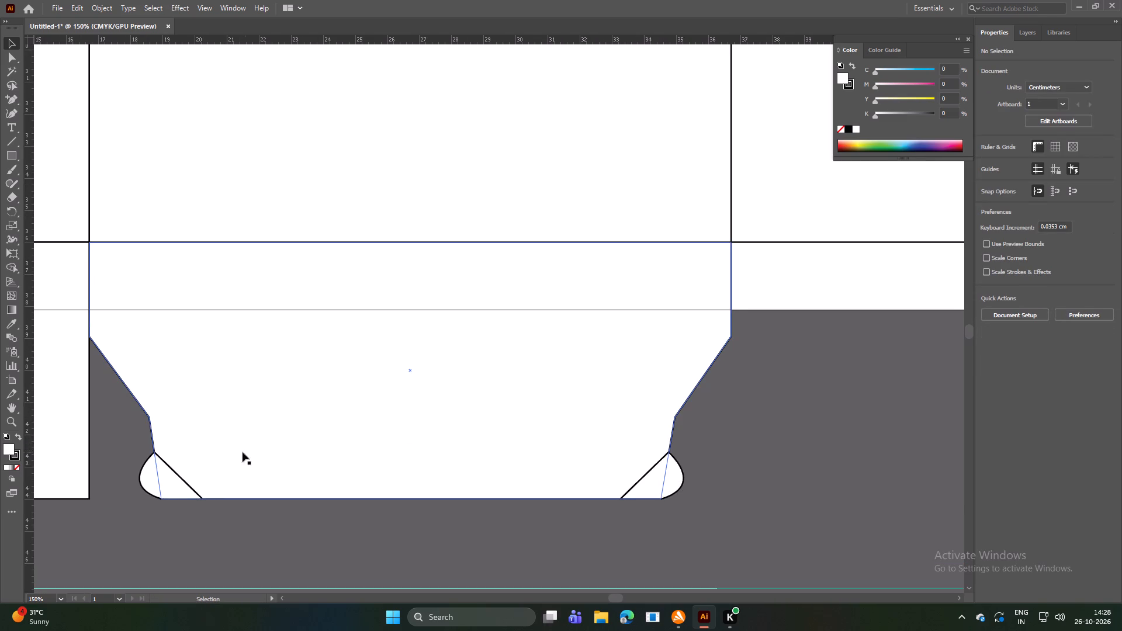
scroll(204, 448, down, 6)
click(15, 98)
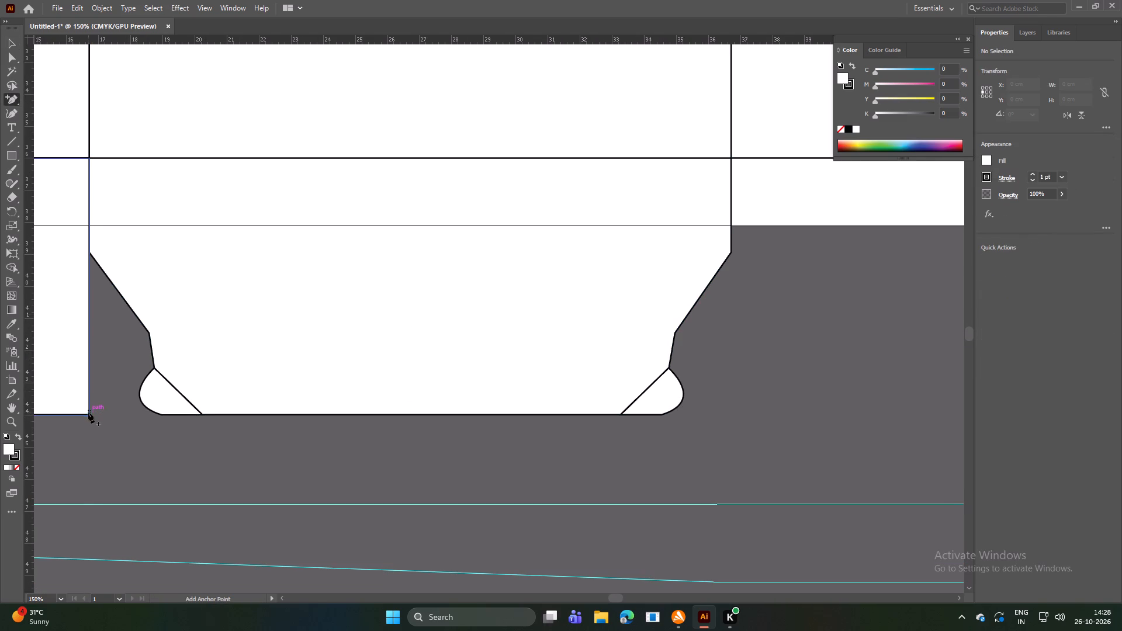
click(88, 414)
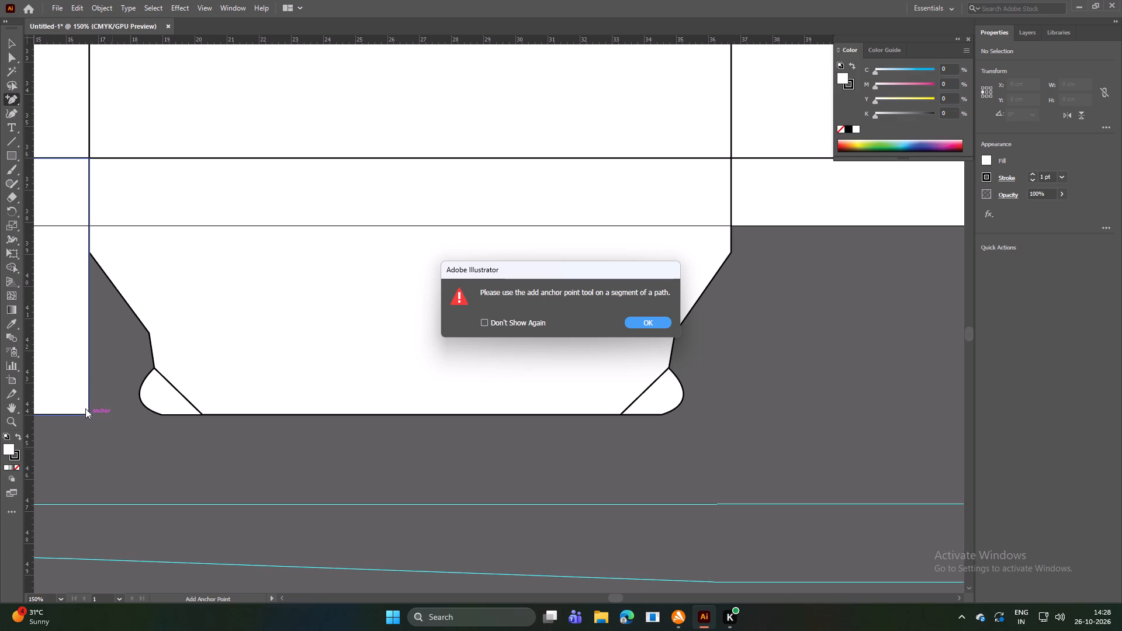
click(88, 409)
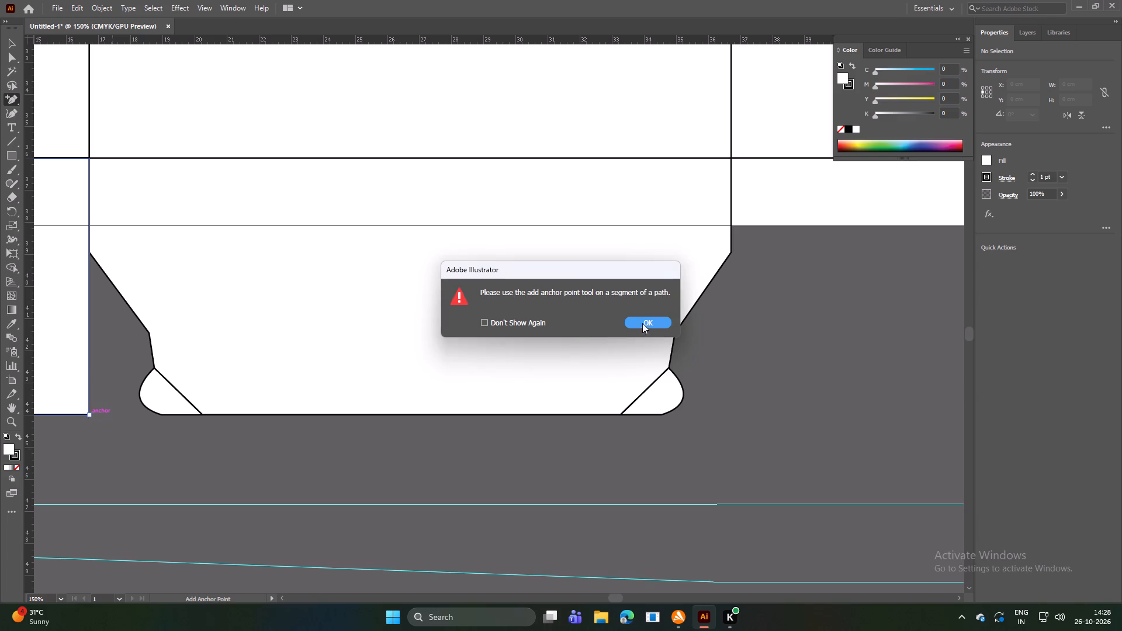
click(642, 323)
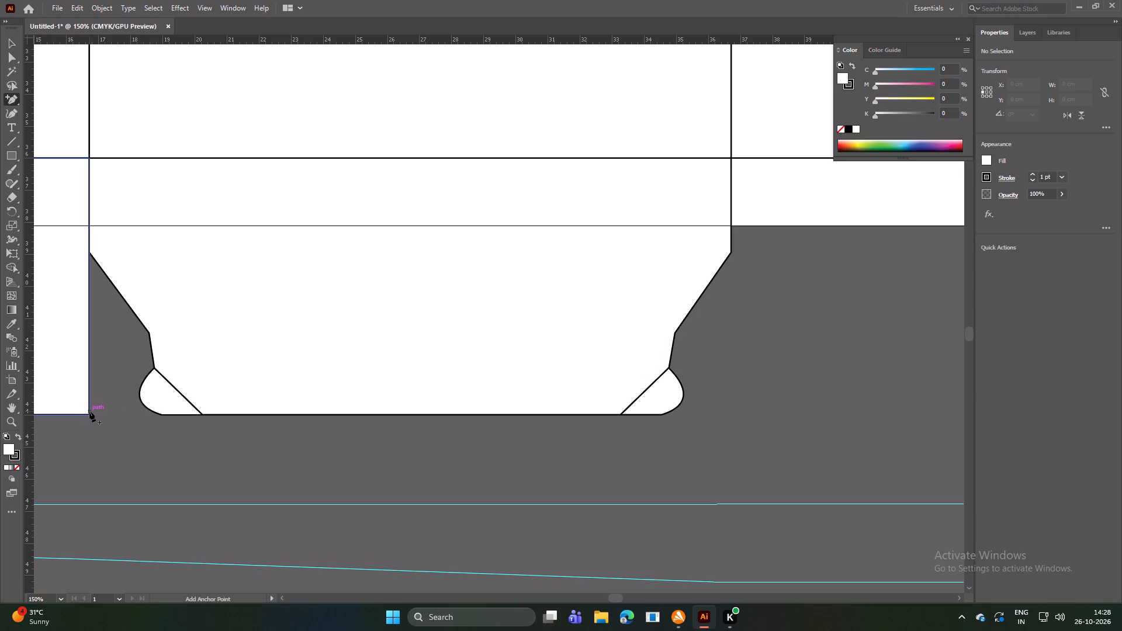
click(89, 412)
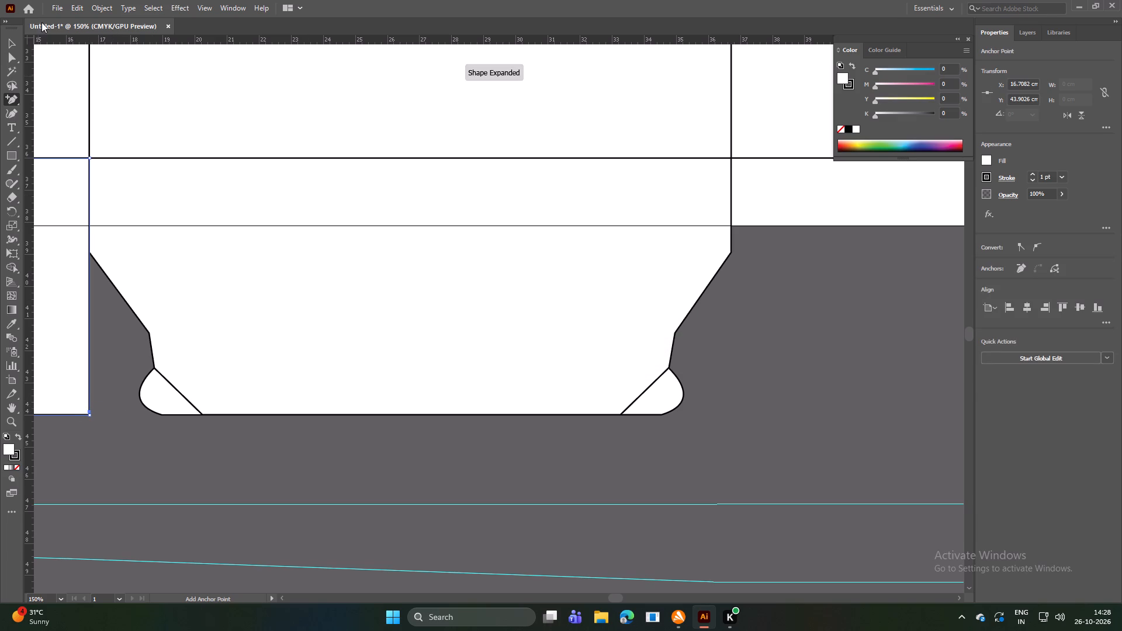
Move the added anchor point about 1.29 cm inward onto the flap's bottom edge to slant its right side.
click(10, 41)
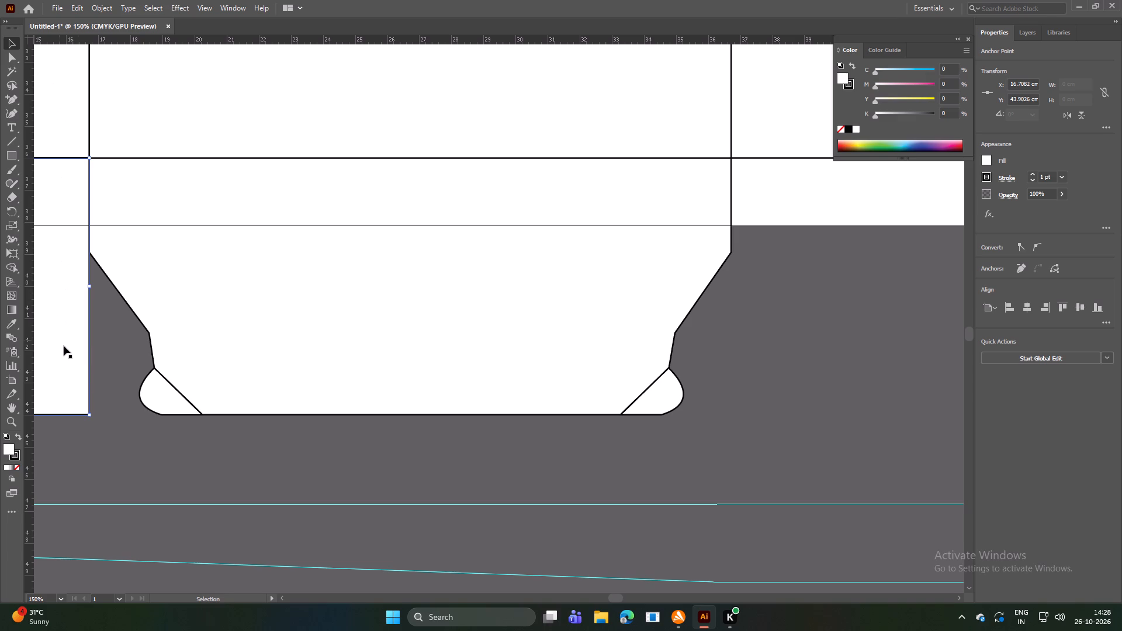
click(11, 63)
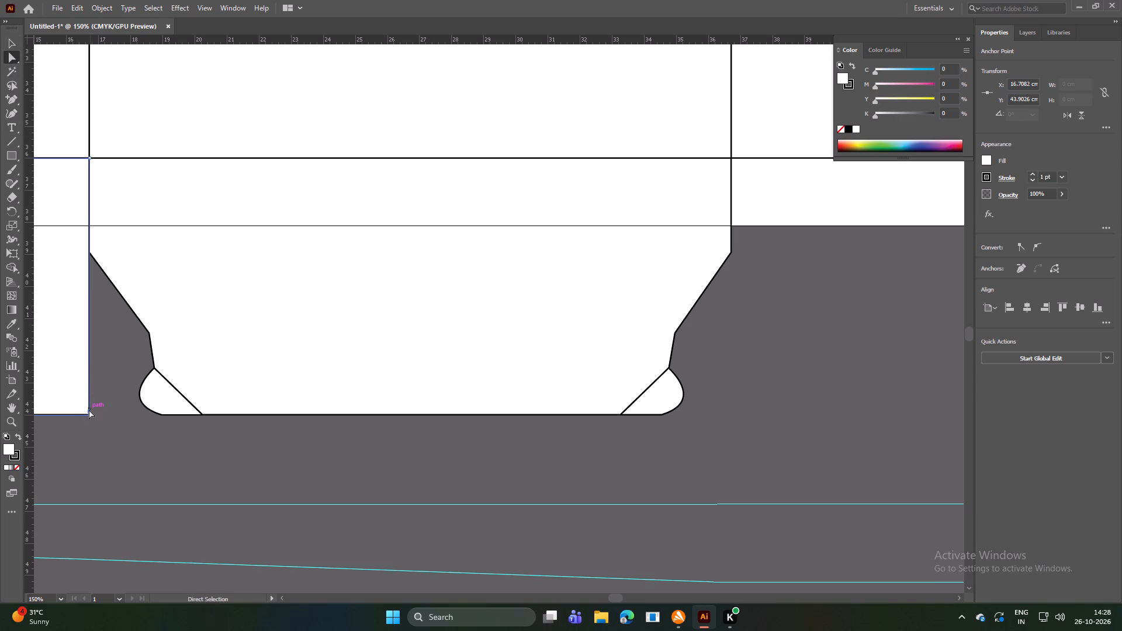
click(89, 411)
drag(89, 412, 74, 412)
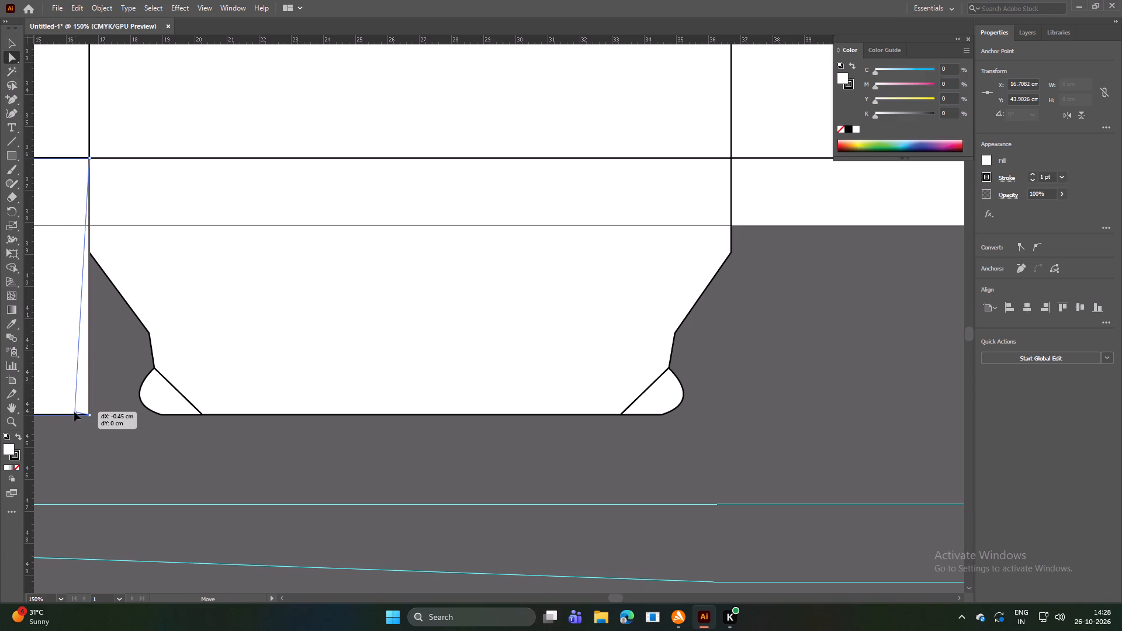
drag(74, 412, 47, 417)
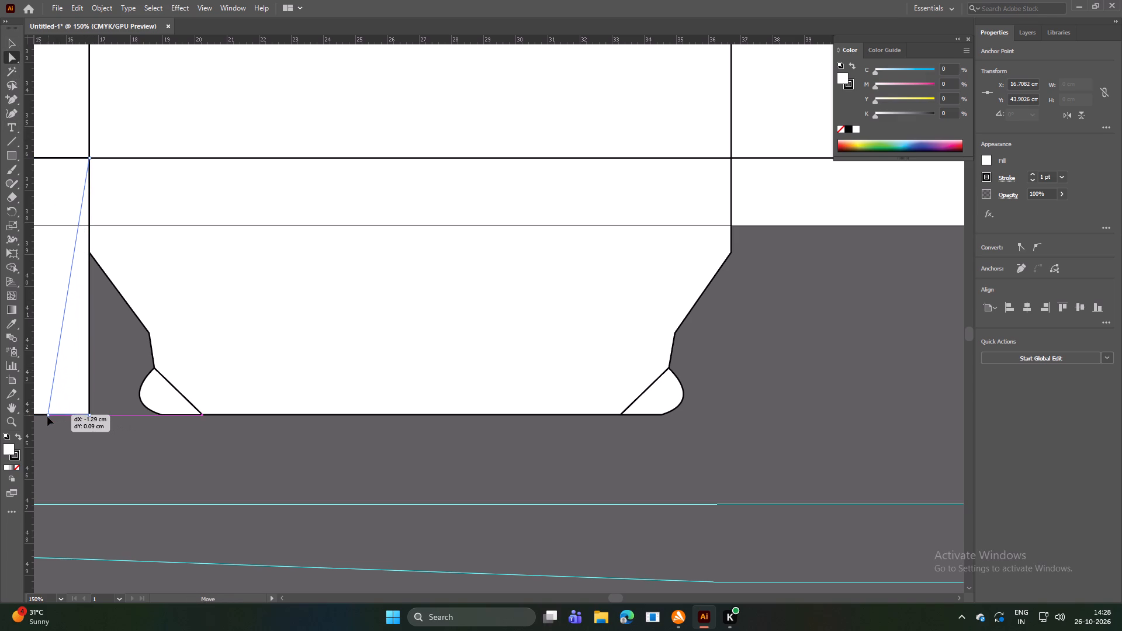
drag(47, 417, 49, 414)
Remove the stray line segment extending past the tapered flap's lower right corner with the Shape Builder.
scroll(142, 397, down, 4)
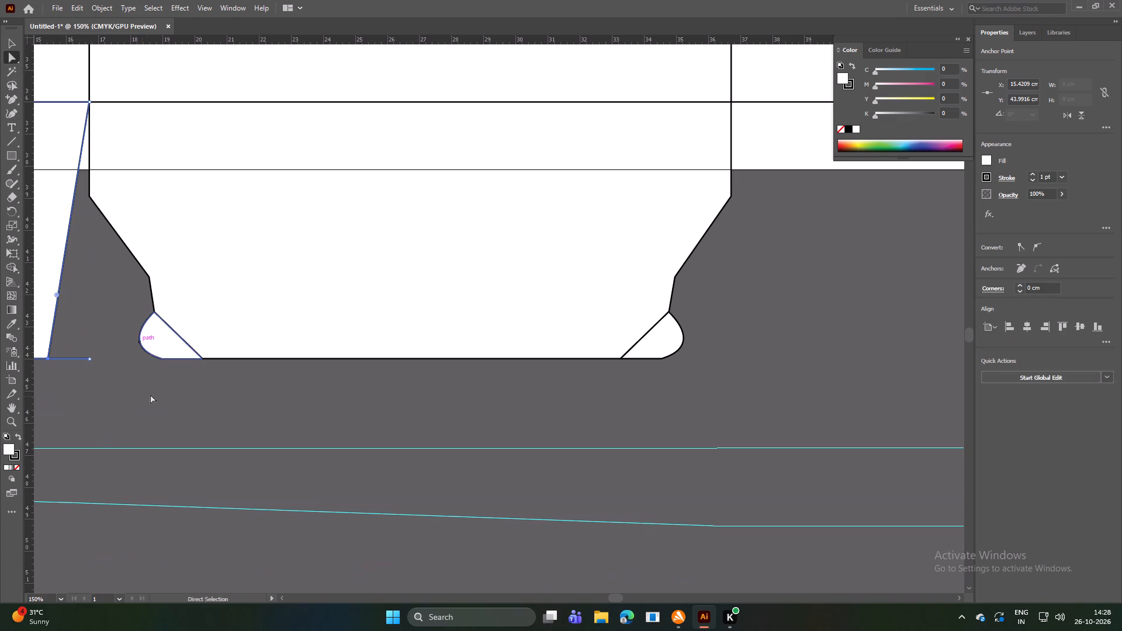
scroll(104, 389, up, 1)
click(16, 411)
drag(165, 387, 236, 395)
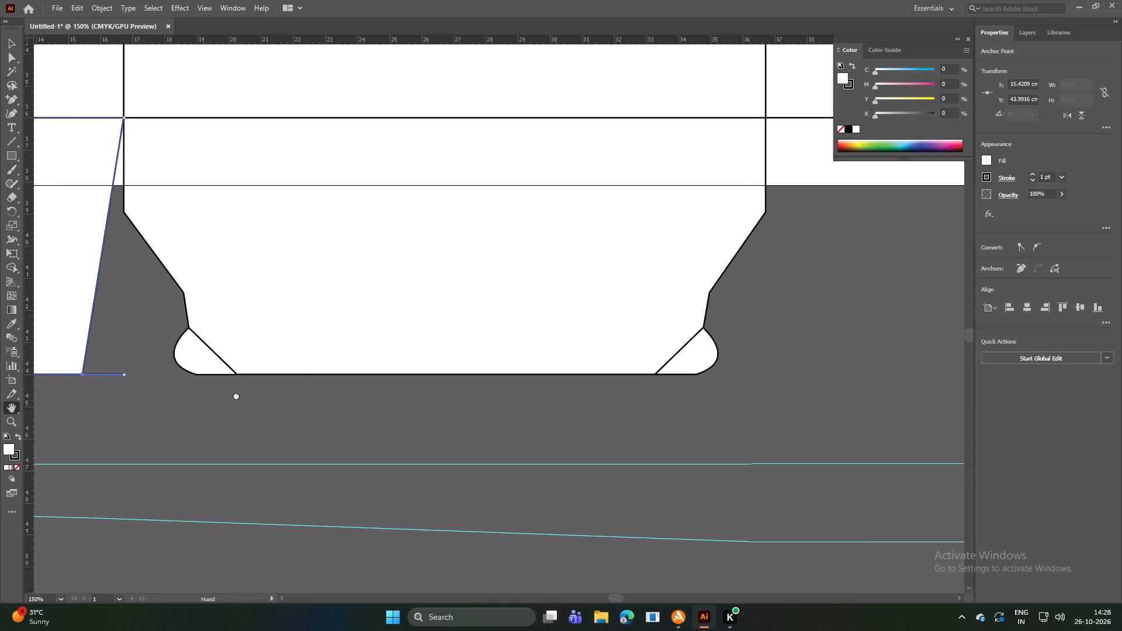
drag(236, 395, 422, 425)
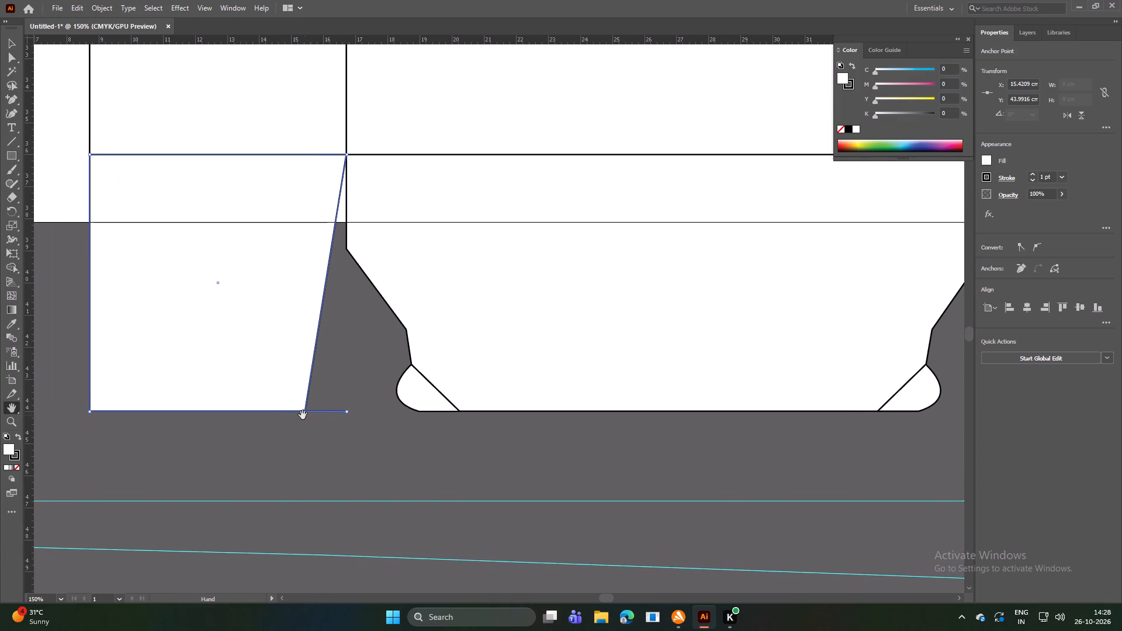
click(12, 59)
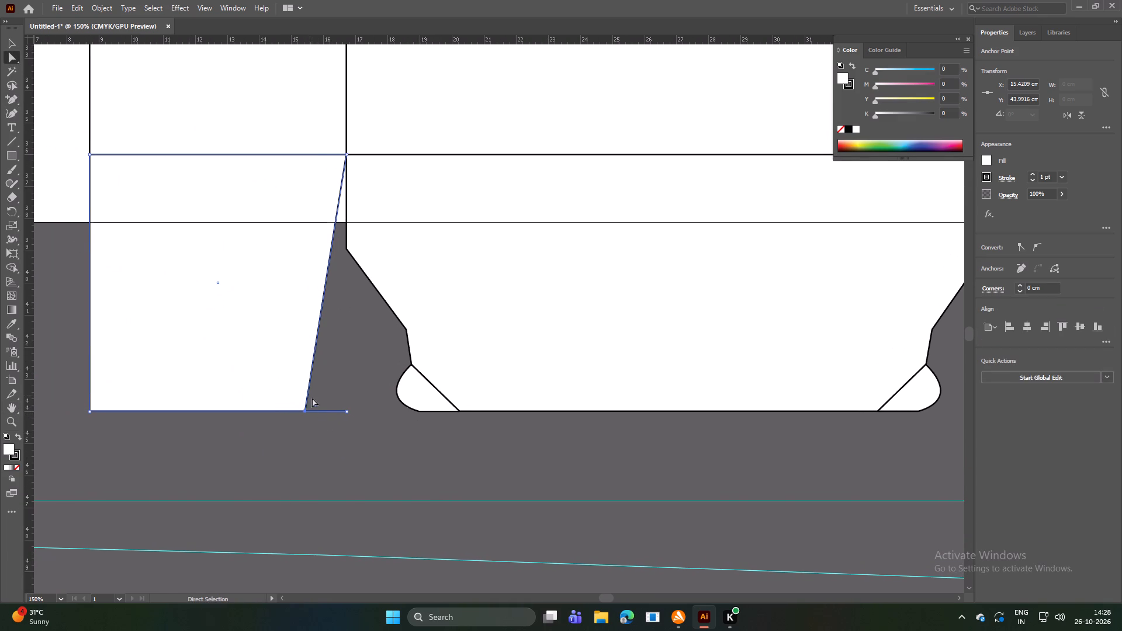
click(305, 412)
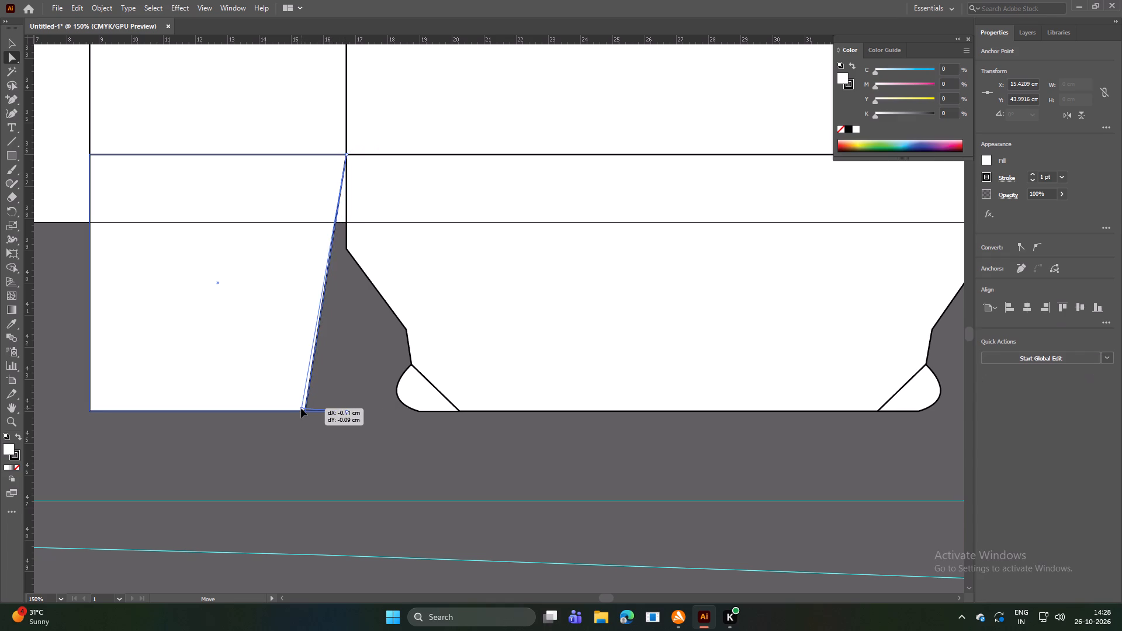
click(352, 425)
drag(71, 253, 363, 486)
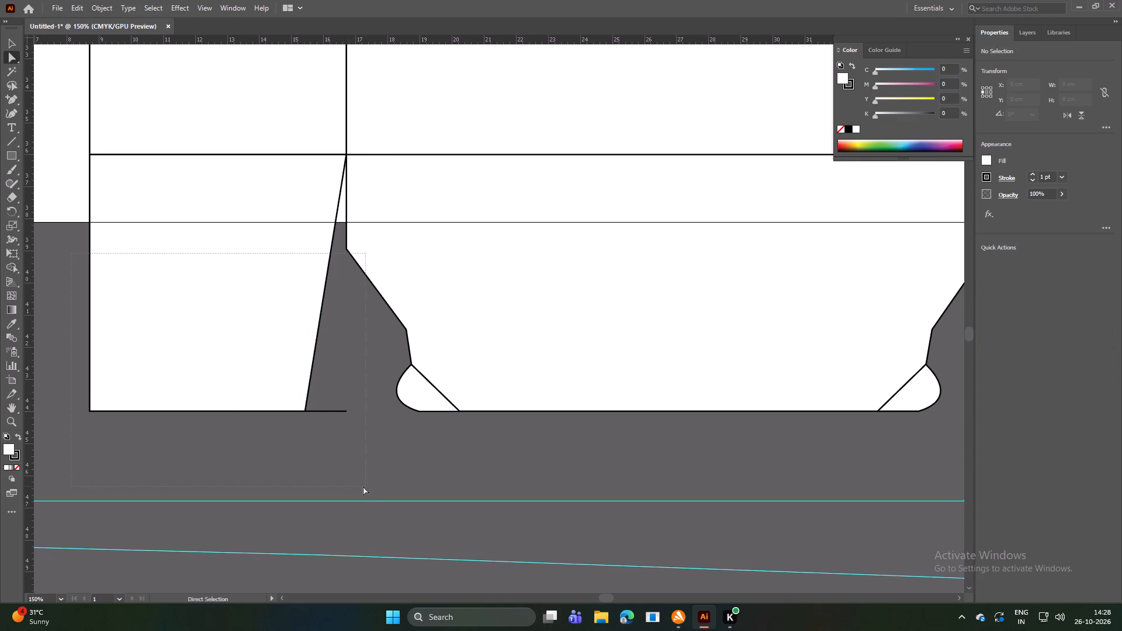
drag(363, 486, 343, 512)
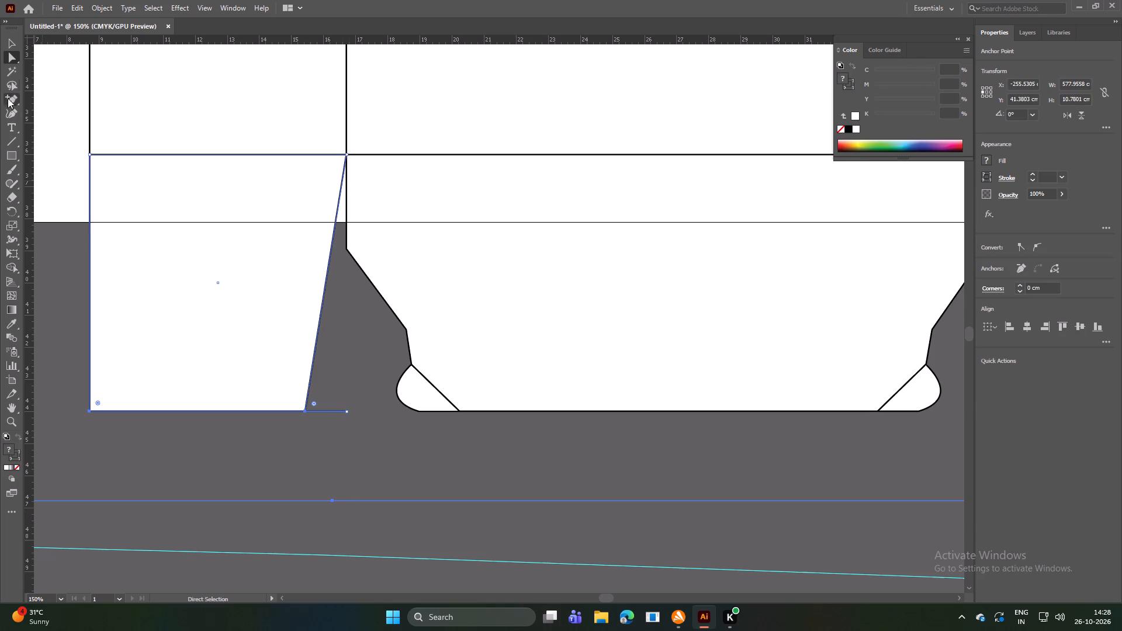
click(11, 41)
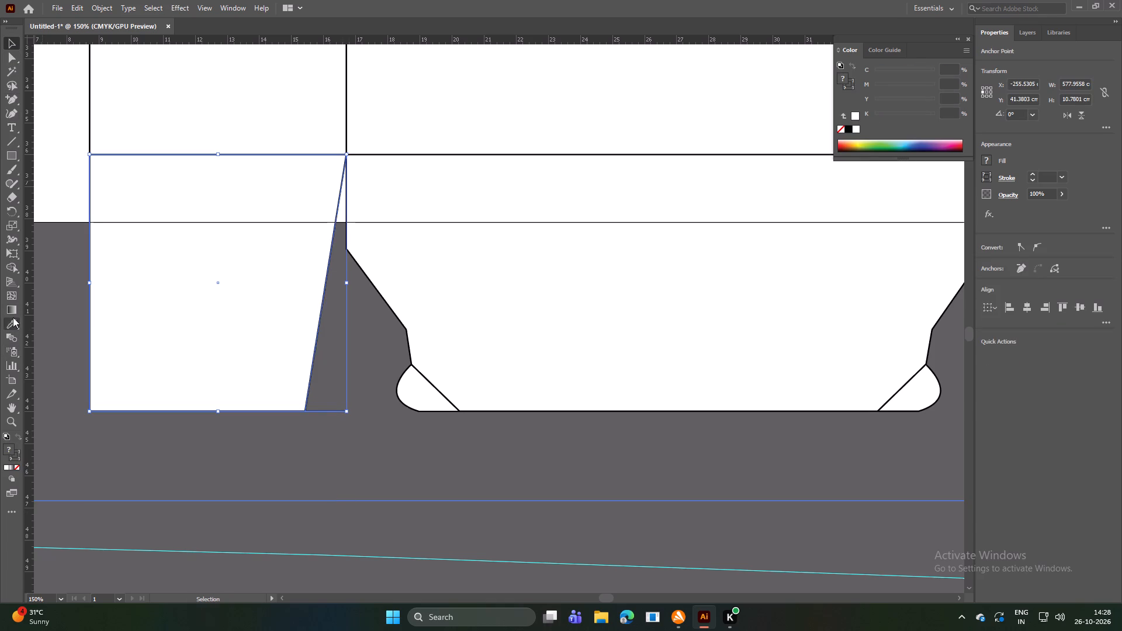
click(13, 265)
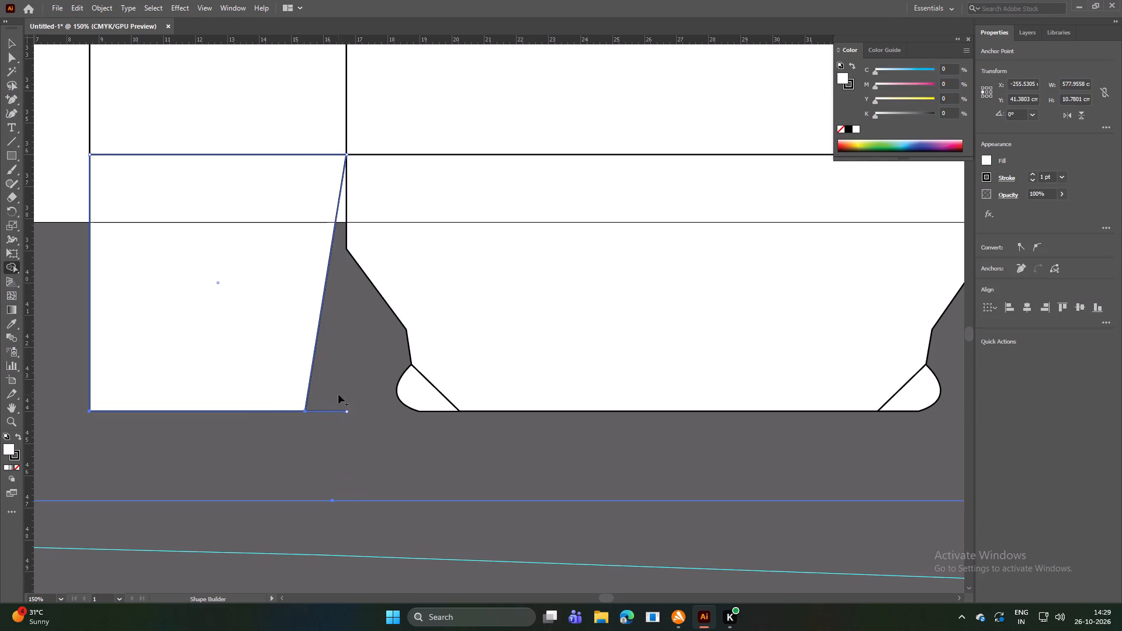
alt+drag(330, 377, 330, 427)
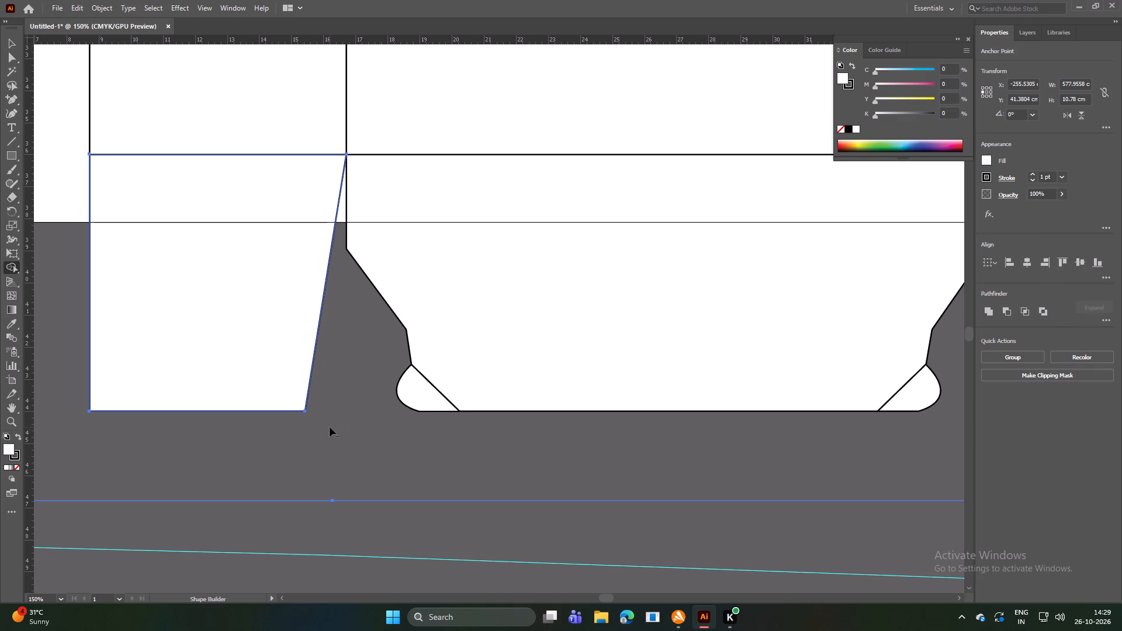
click(7, 42)
click(389, 452)
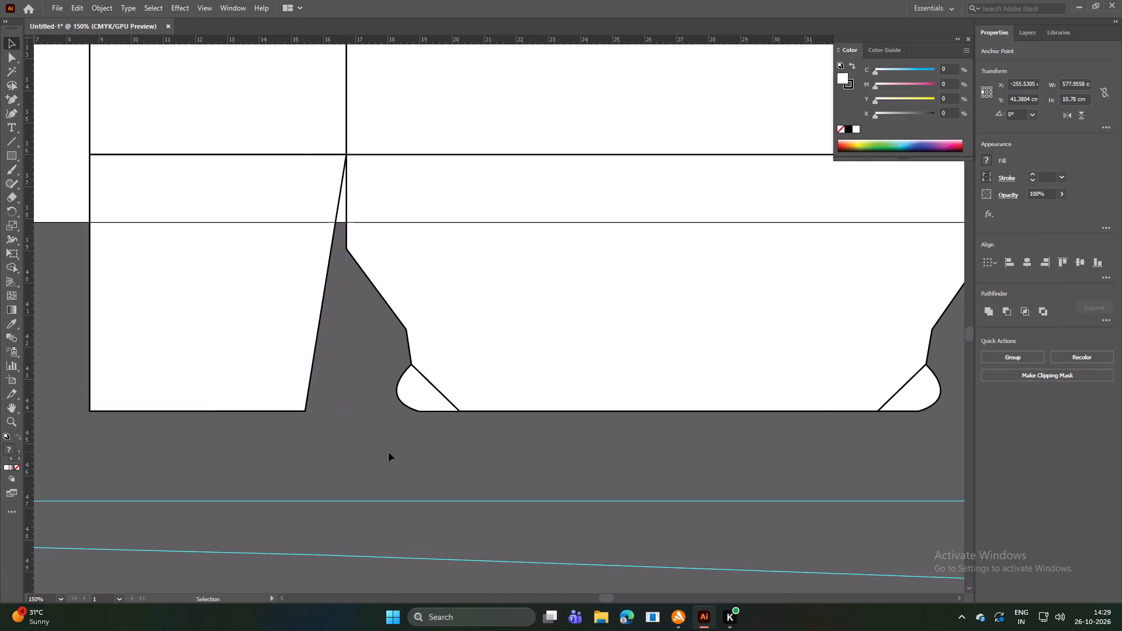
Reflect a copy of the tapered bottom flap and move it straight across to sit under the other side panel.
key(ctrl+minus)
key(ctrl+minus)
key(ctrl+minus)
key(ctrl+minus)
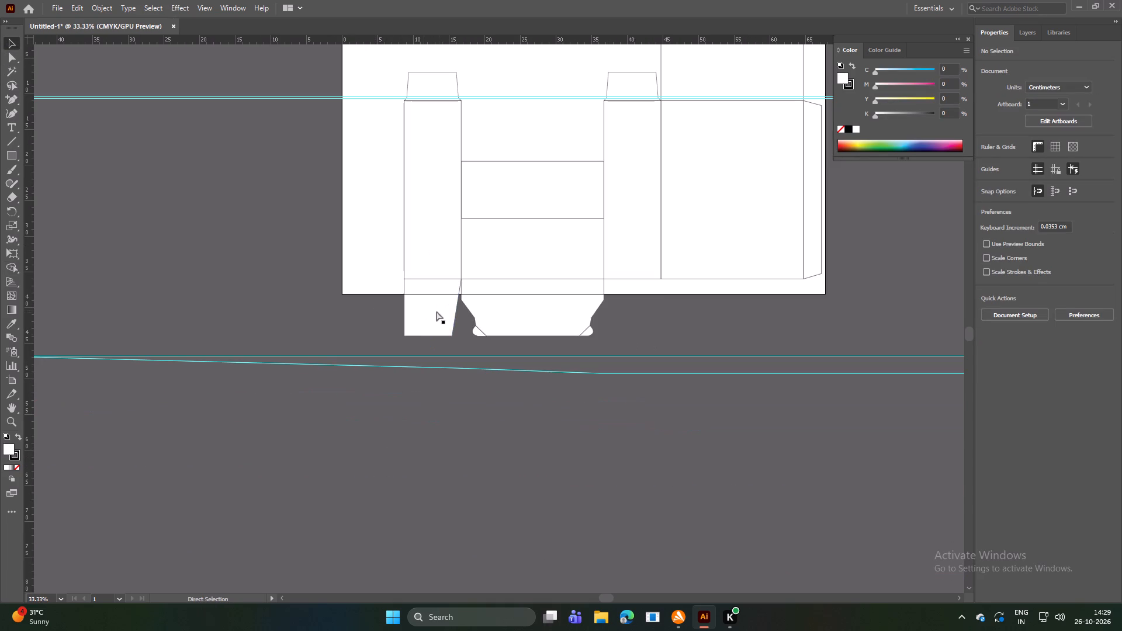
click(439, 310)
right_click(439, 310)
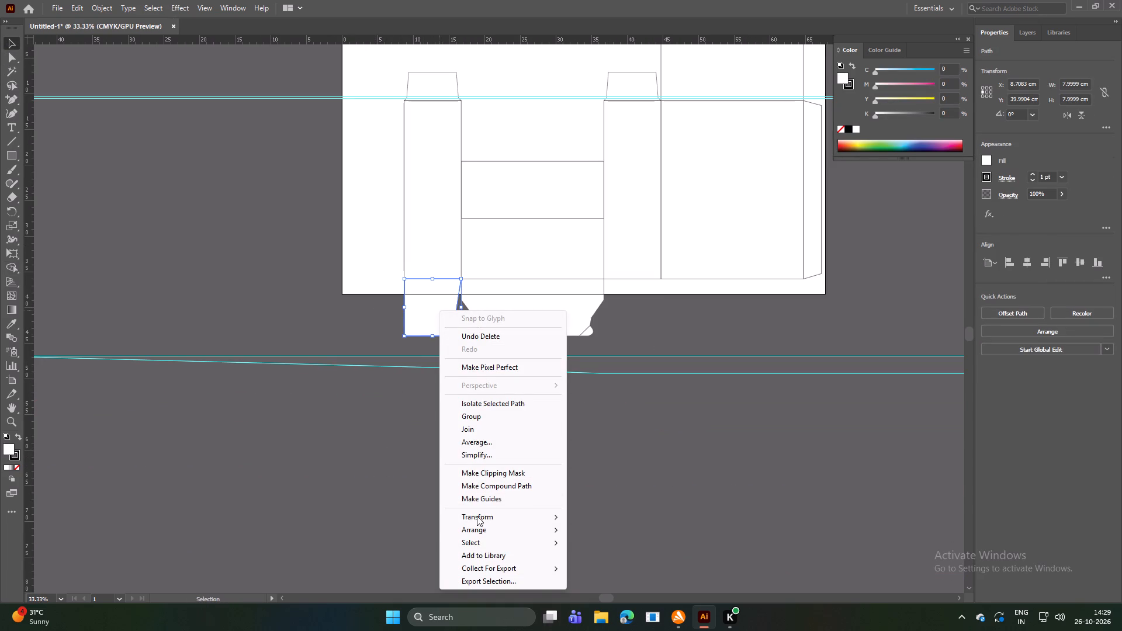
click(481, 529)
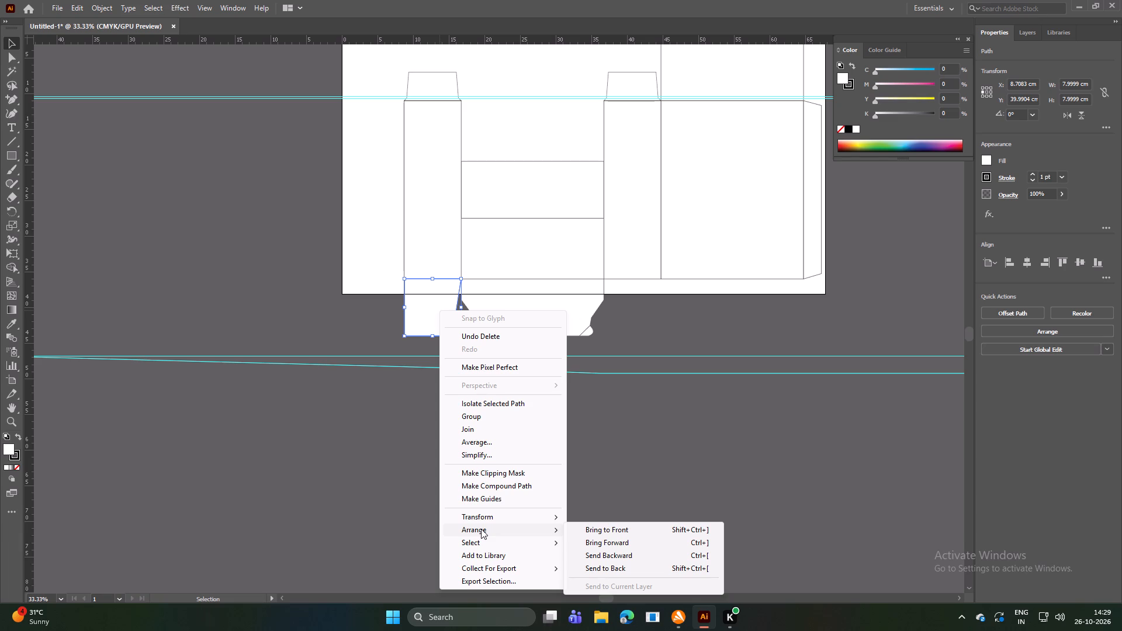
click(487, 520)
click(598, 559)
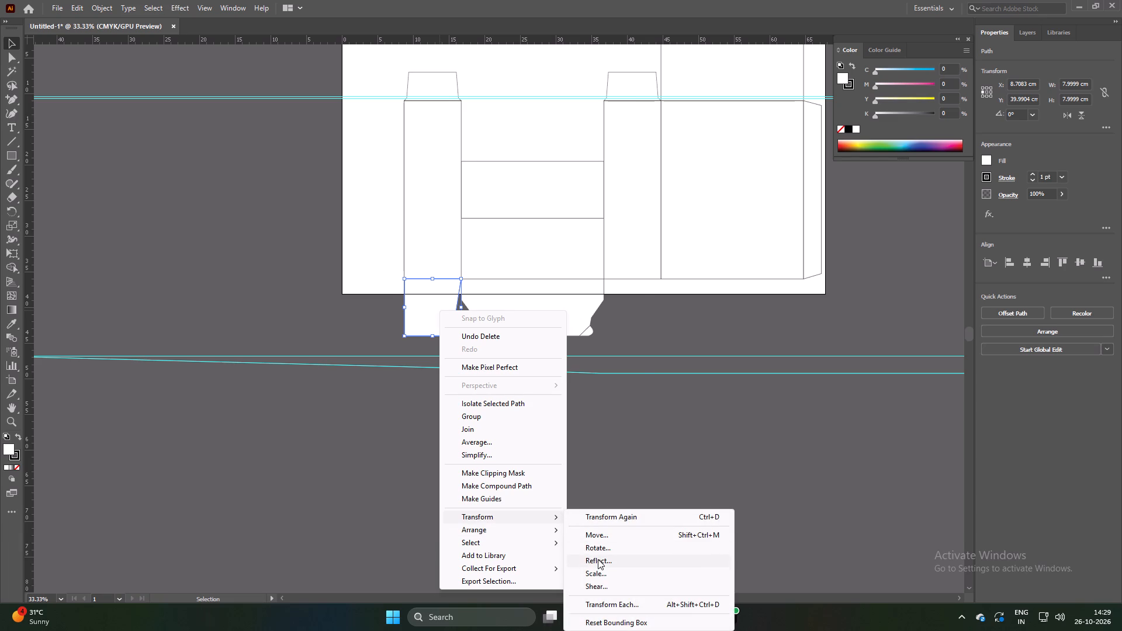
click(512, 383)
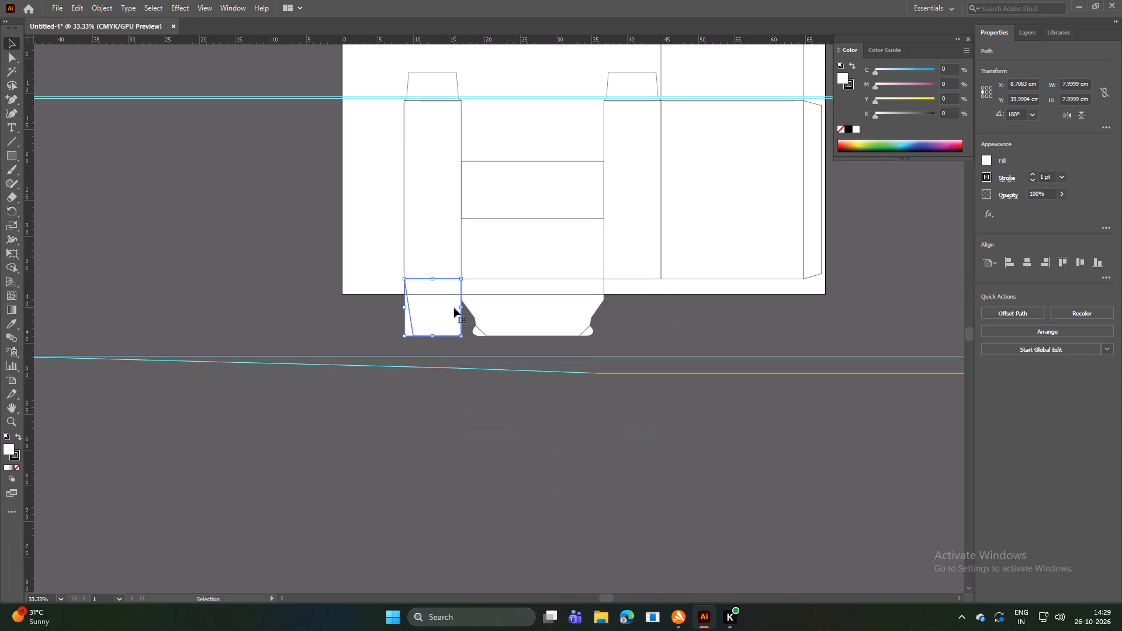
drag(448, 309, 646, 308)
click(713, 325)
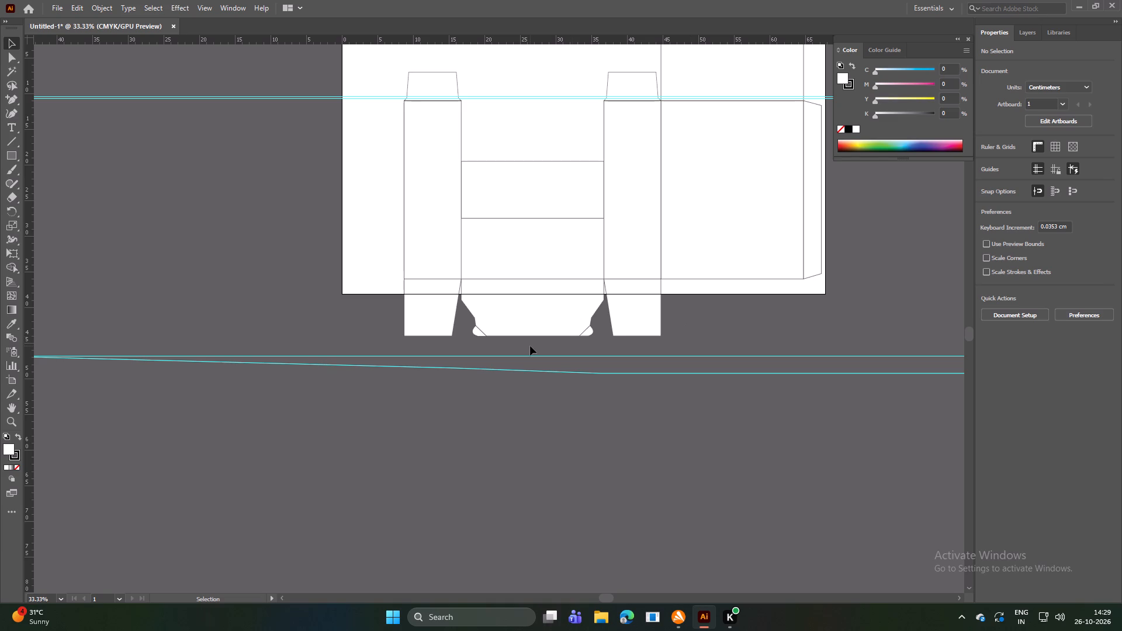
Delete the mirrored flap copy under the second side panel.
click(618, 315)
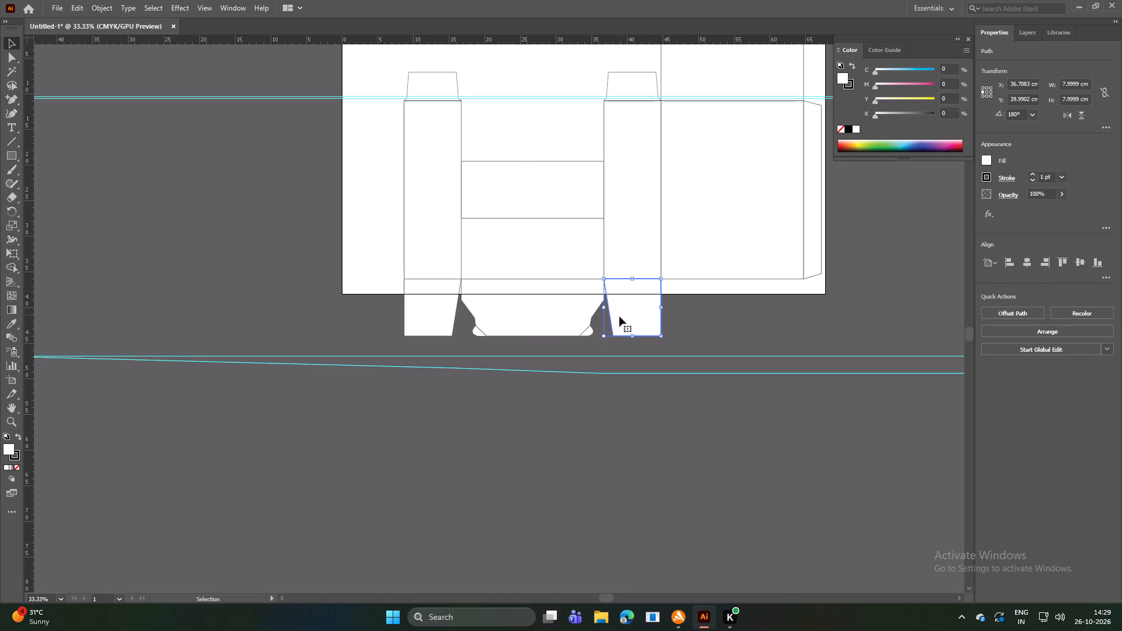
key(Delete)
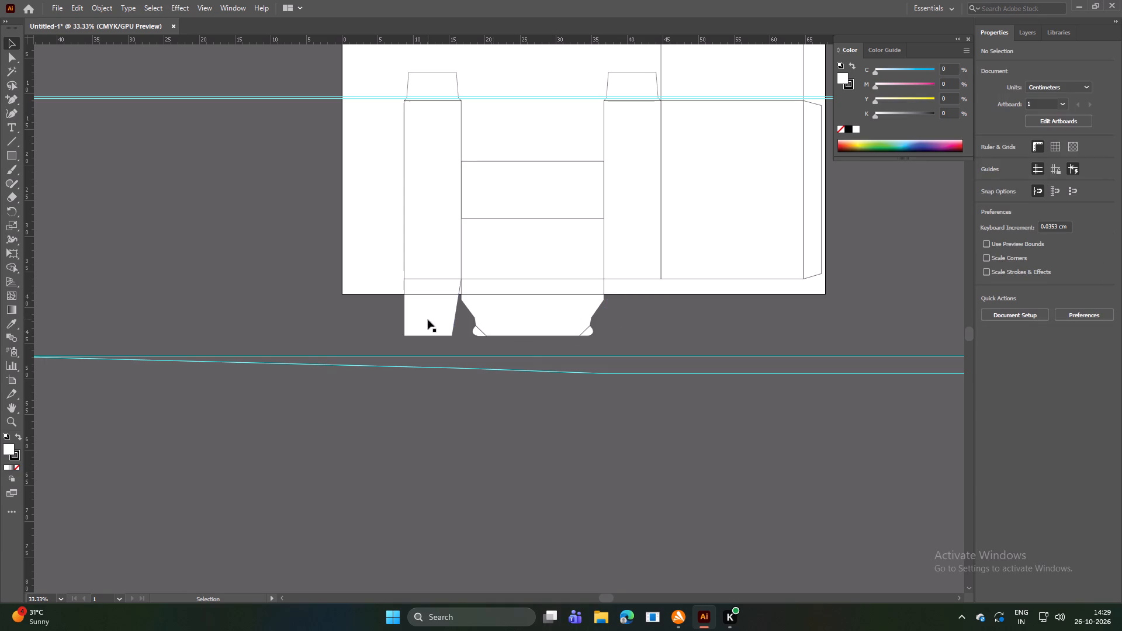
Add an anchor point on the flap's slanted edge and move it horizontally onto the closure panel's adjacent corner, so the taper starts there.
key(ctrl+equal)
key(ctrl+equal)
key(ctrl+equal)
key(ctrl+equal)
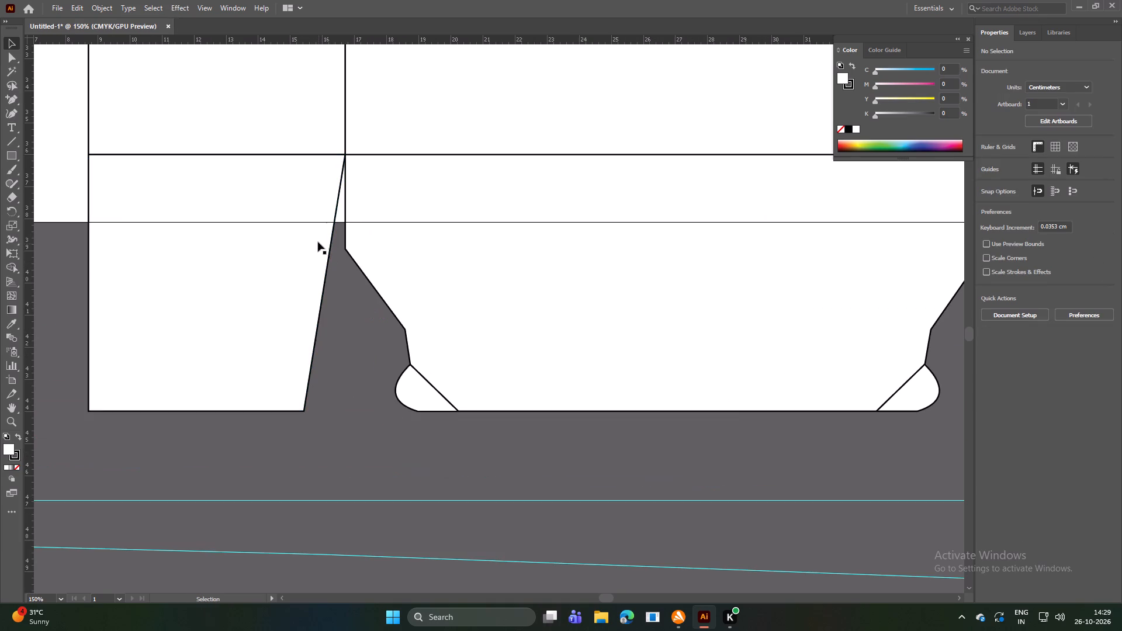
click(12, 96)
click(330, 248)
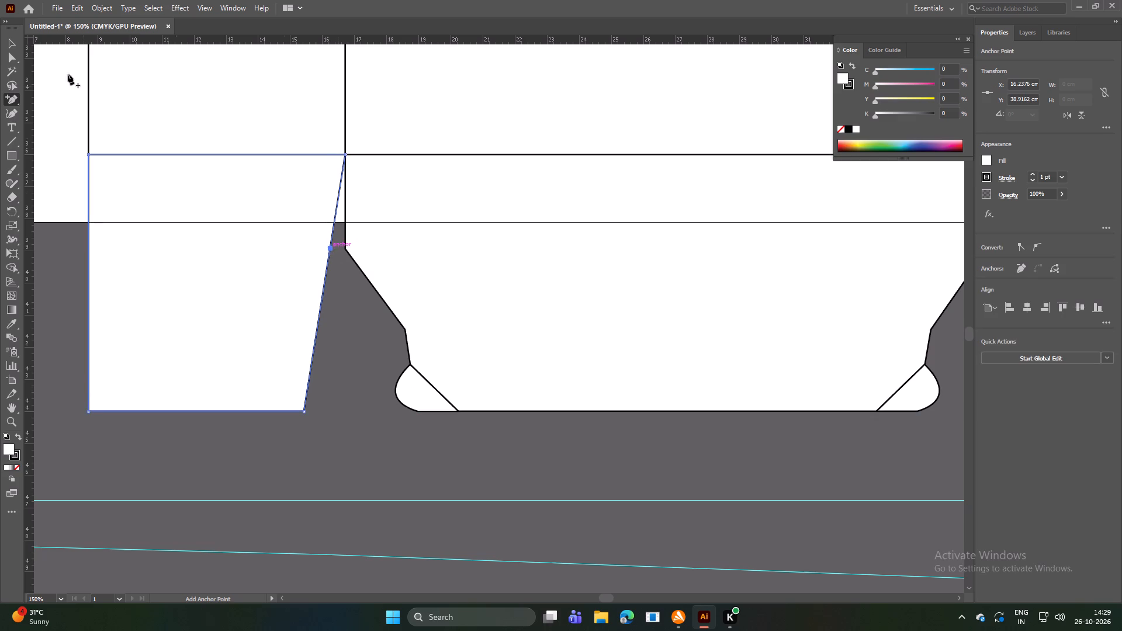
click(9, 60)
click(330, 249)
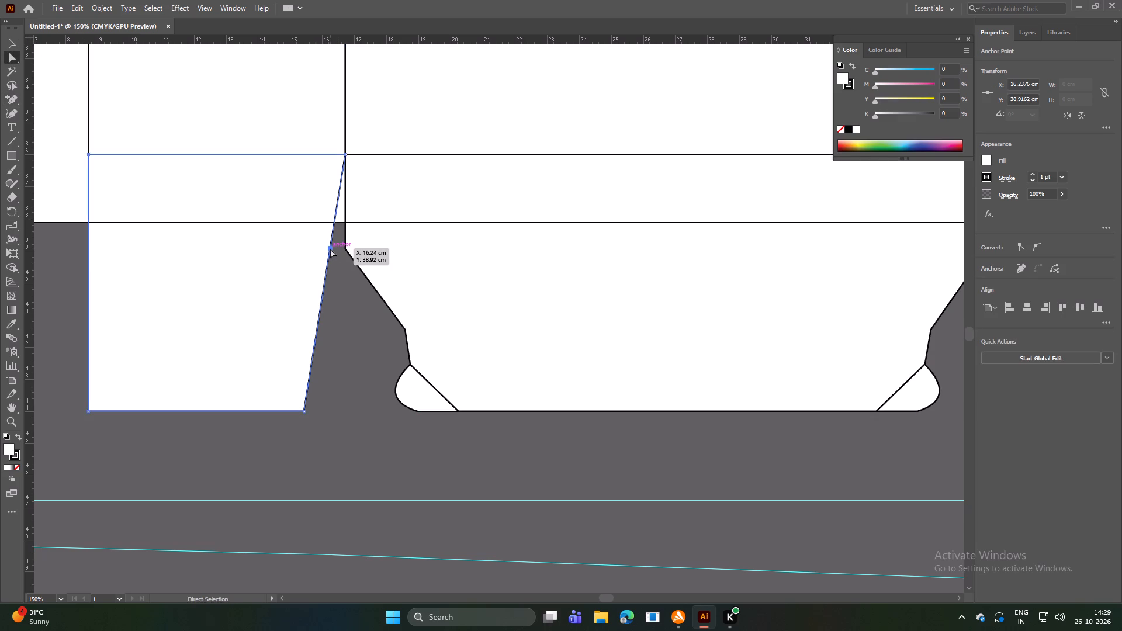
drag(330, 249, 345, 249)
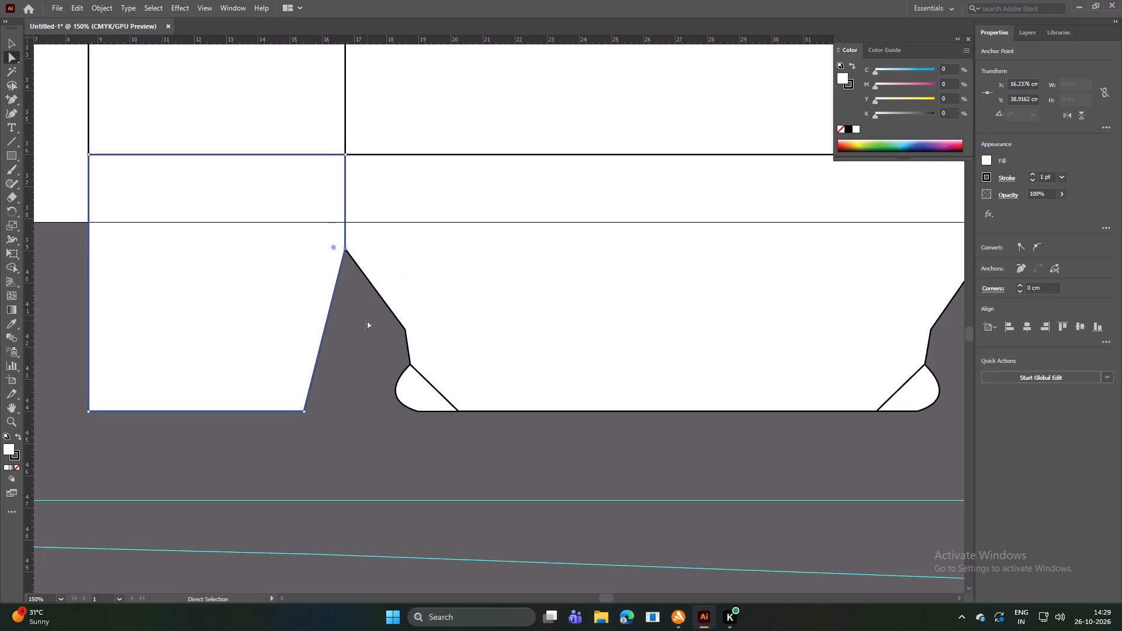
click(367, 320)
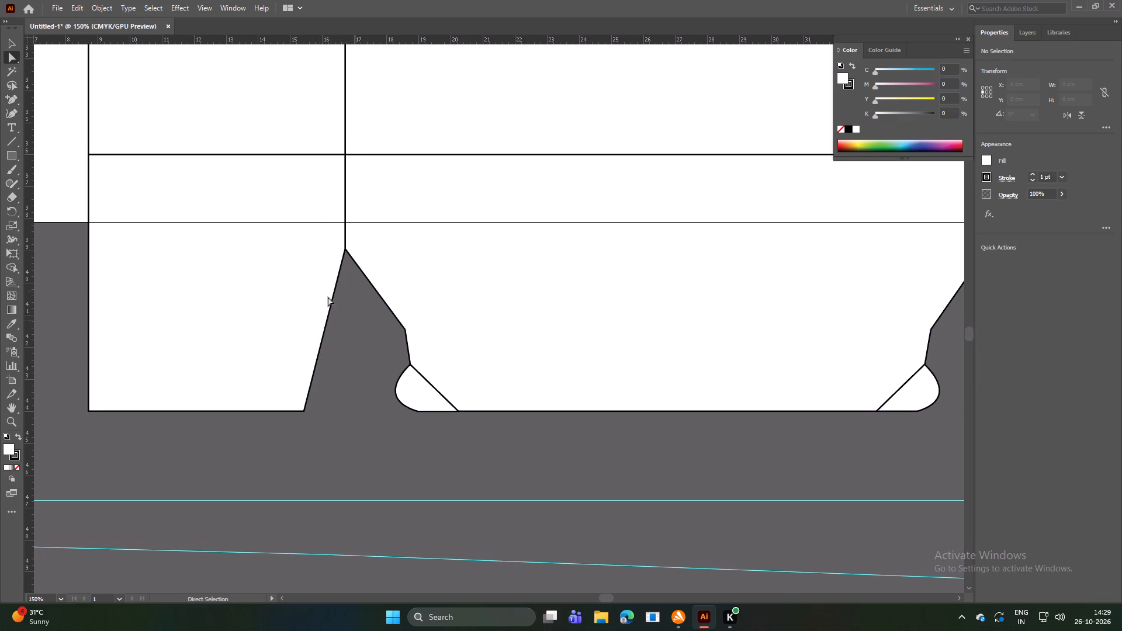
Reflect a copy of the reshaped bottom flap and move it straight across to fit under the second side panel.
key(ctrl+minus)
key(ctrl+minus)
click(348, 294)
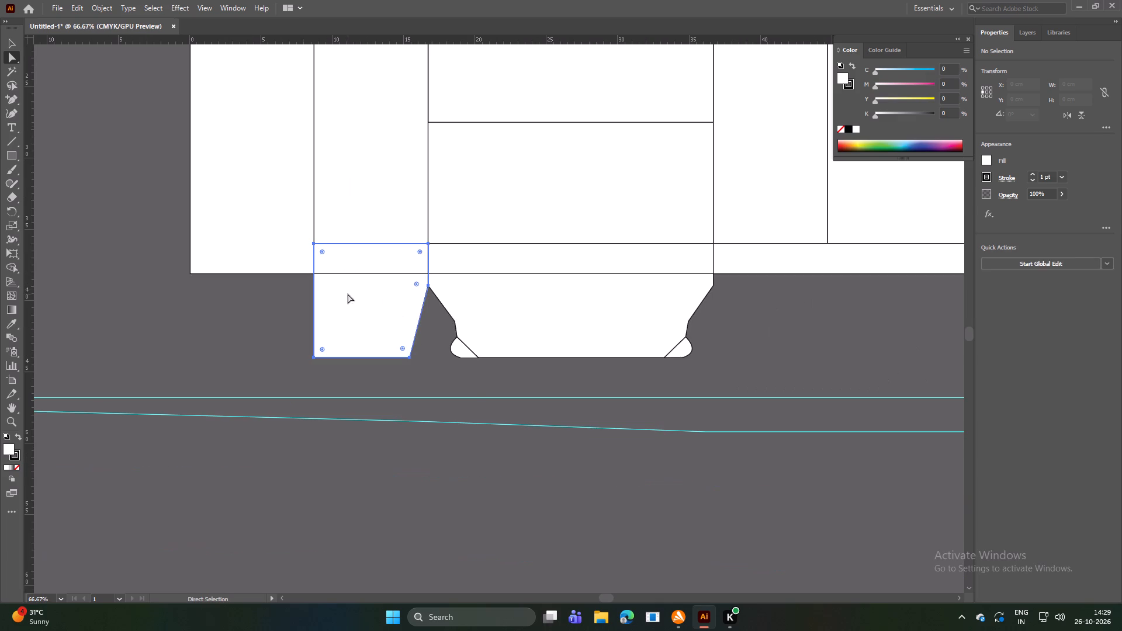
right_click(348, 294)
click(385, 506)
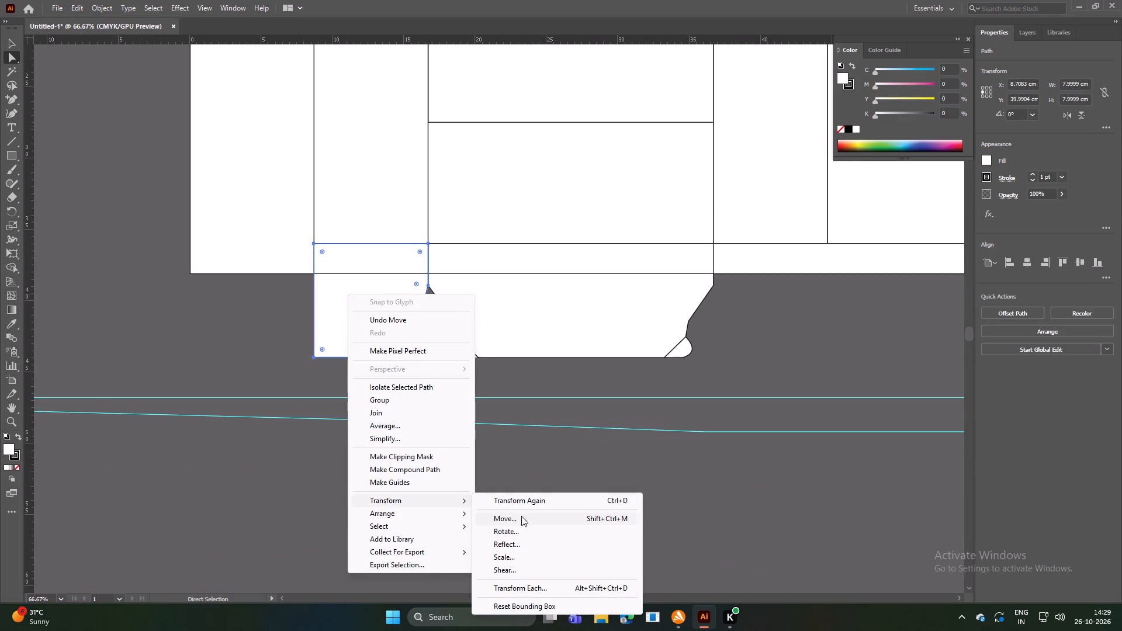
click(524, 540)
click(508, 379)
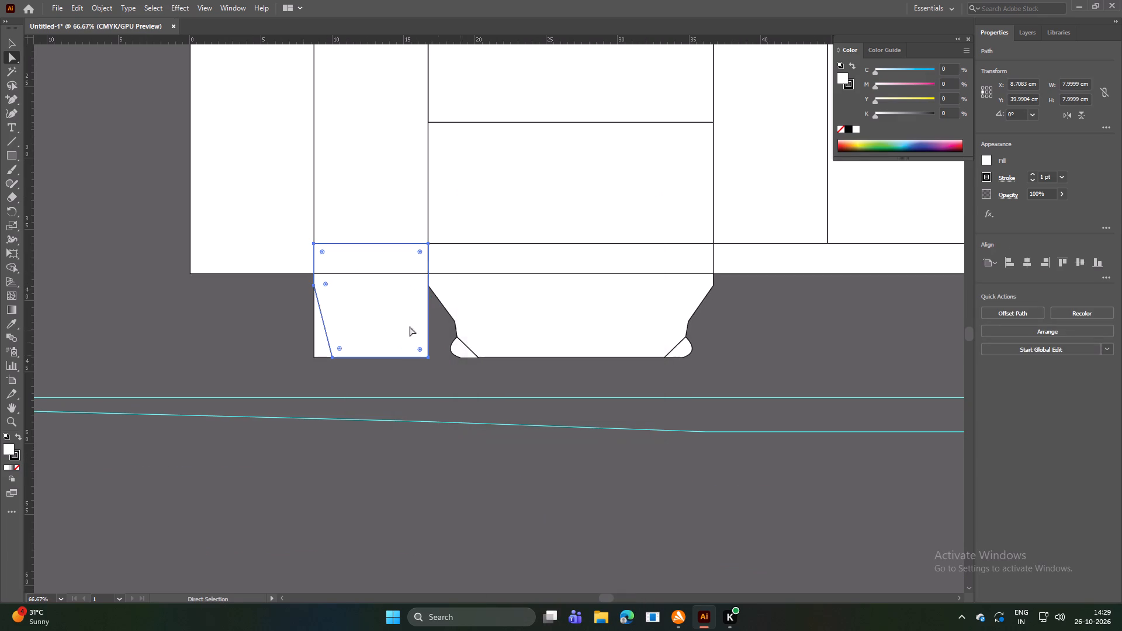
drag(383, 313, 773, 313)
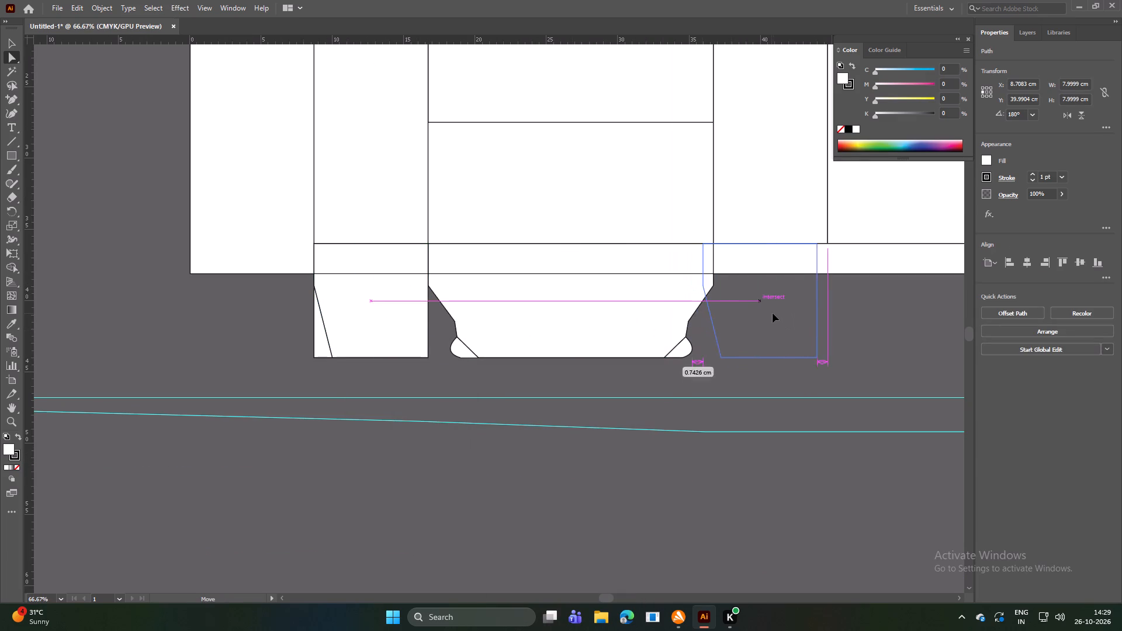
drag(773, 313, 783, 314)
click(864, 349)
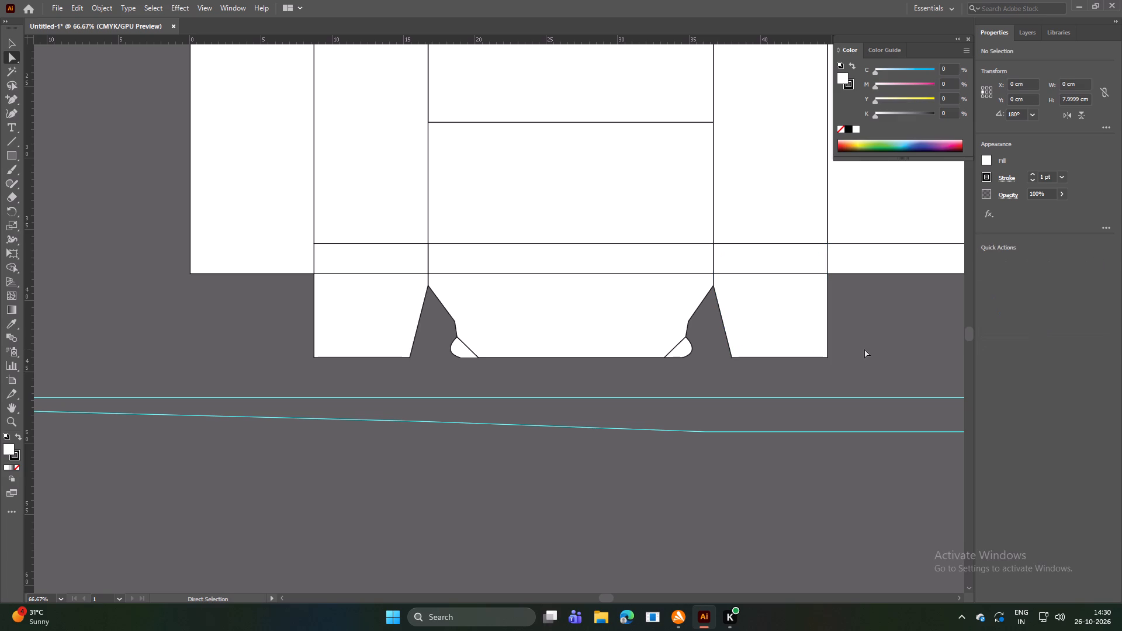
Look over the whole dieline, checking the 20 by 25 cm panel and the 20 by 8 cm rectangle between the side panels.
key(ctrl+minus)
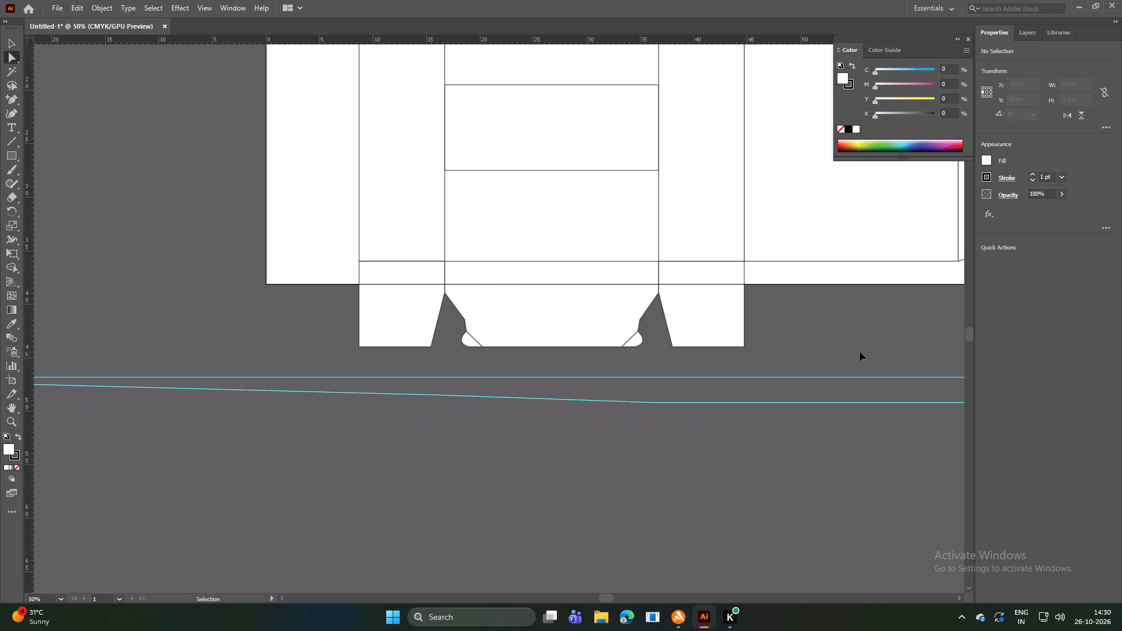
key(ctrl+minus)
scroll(728, 306, up, 1)
scroll(728, 306, down, 1)
scroll(728, 306, up, 2)
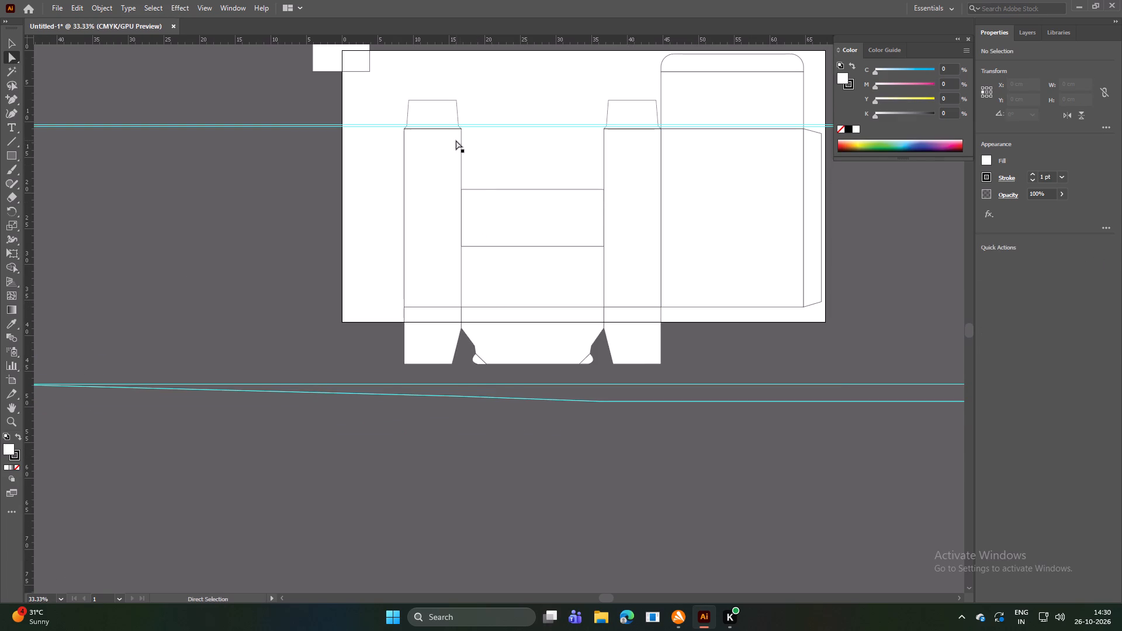
click(711, 174)
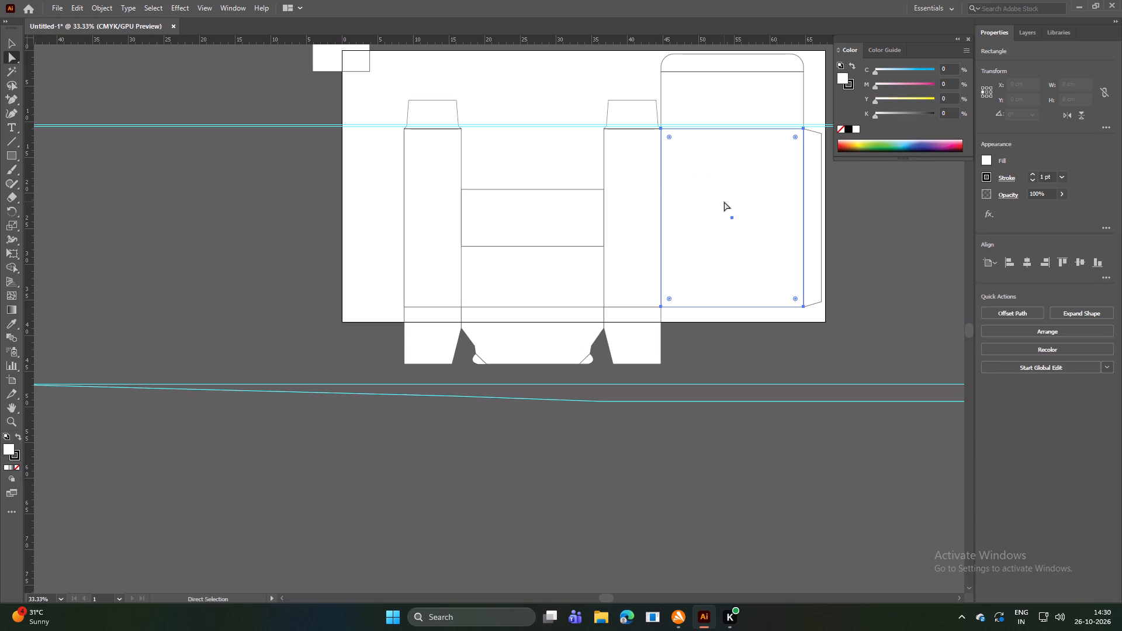
click(554, 224)
click(554, 224)
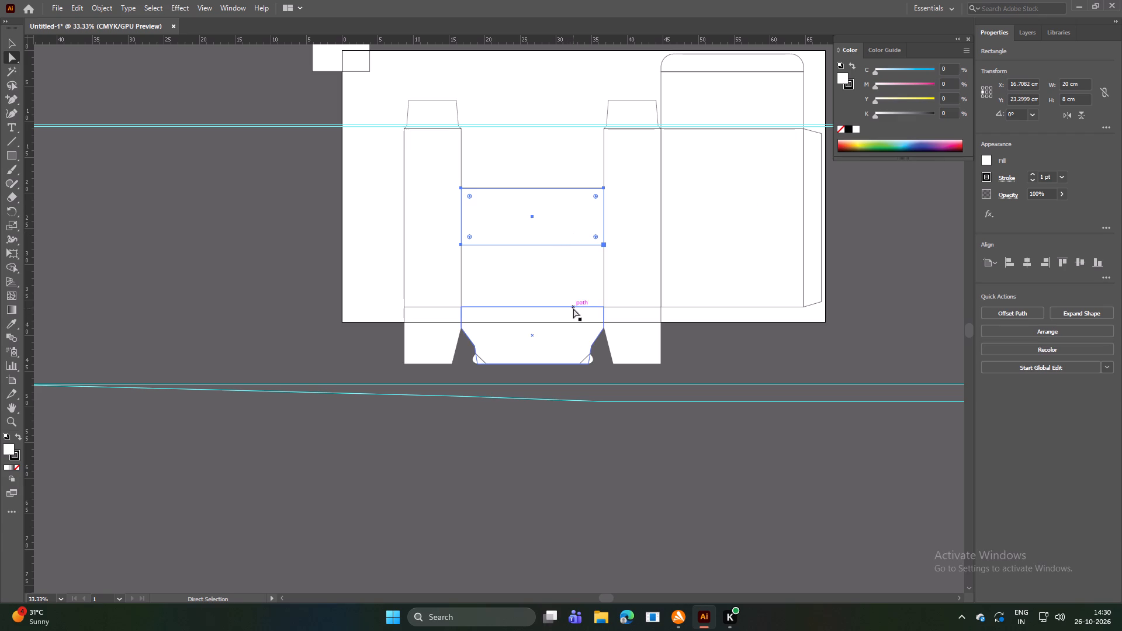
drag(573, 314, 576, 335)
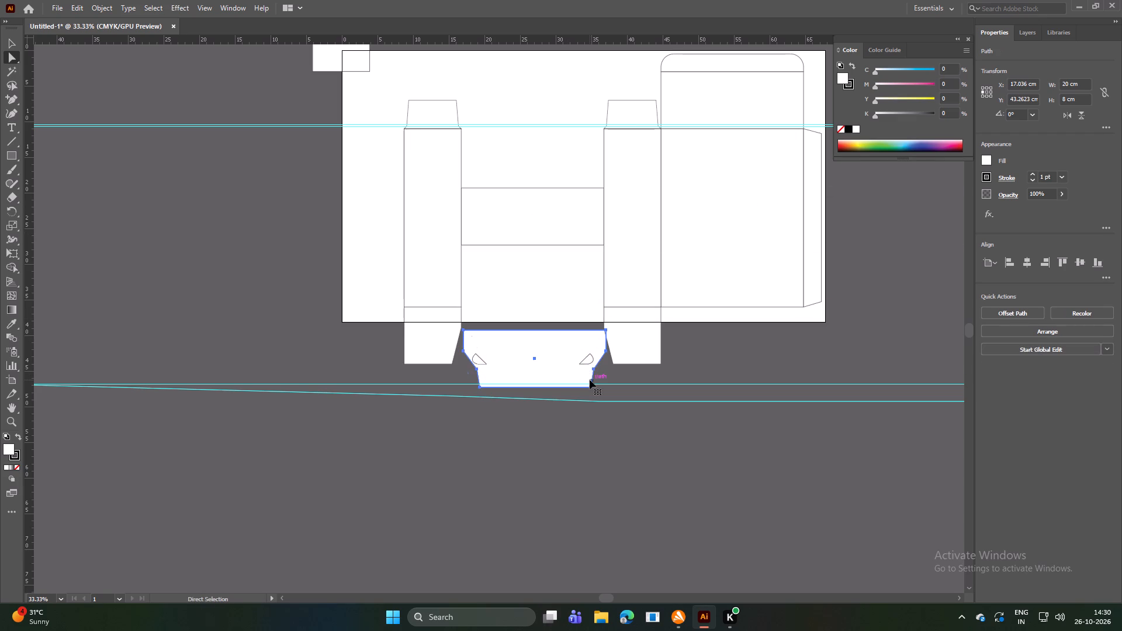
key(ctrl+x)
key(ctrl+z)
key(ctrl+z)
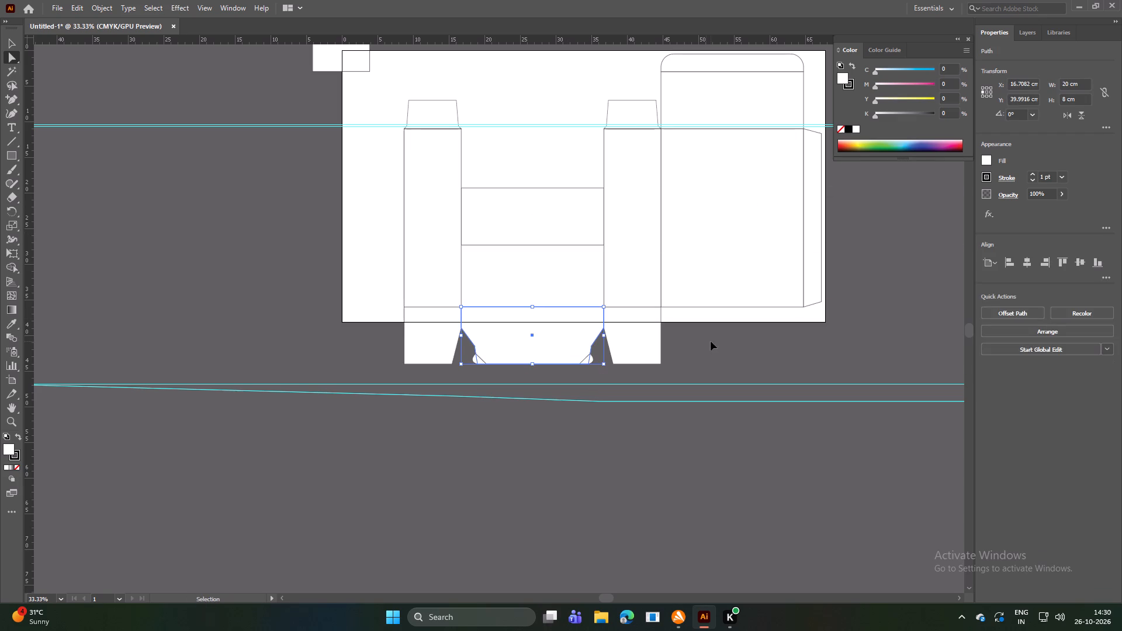
Delete the 20 by 8 cm rectangle lying between the two side panels.
ctrl+click(711, 341)
click(545, 213)
key(Delete)
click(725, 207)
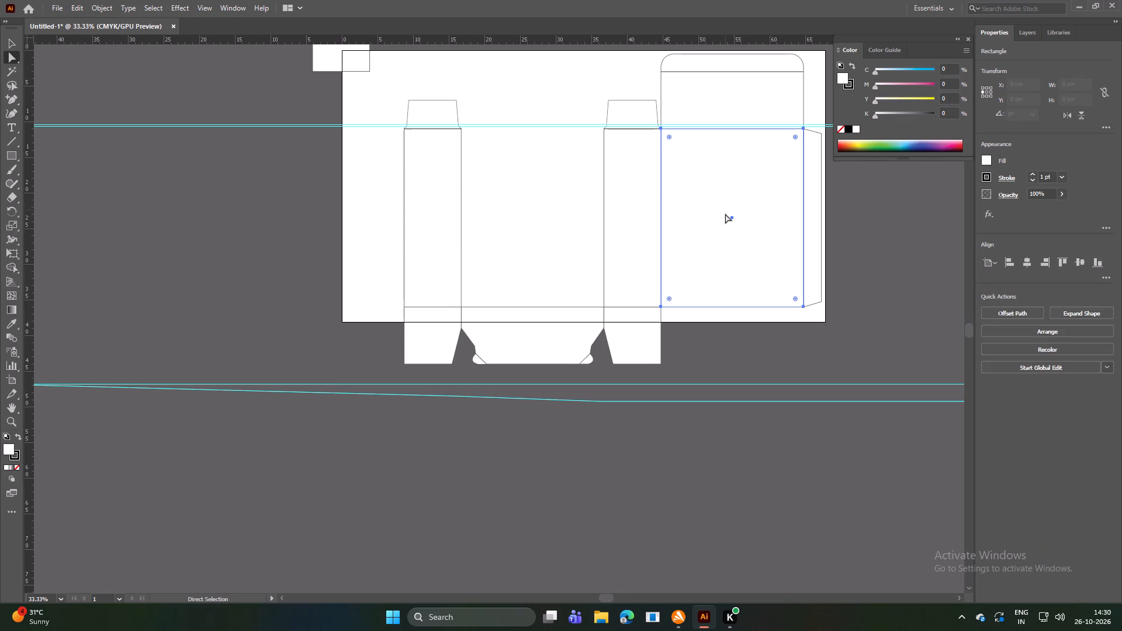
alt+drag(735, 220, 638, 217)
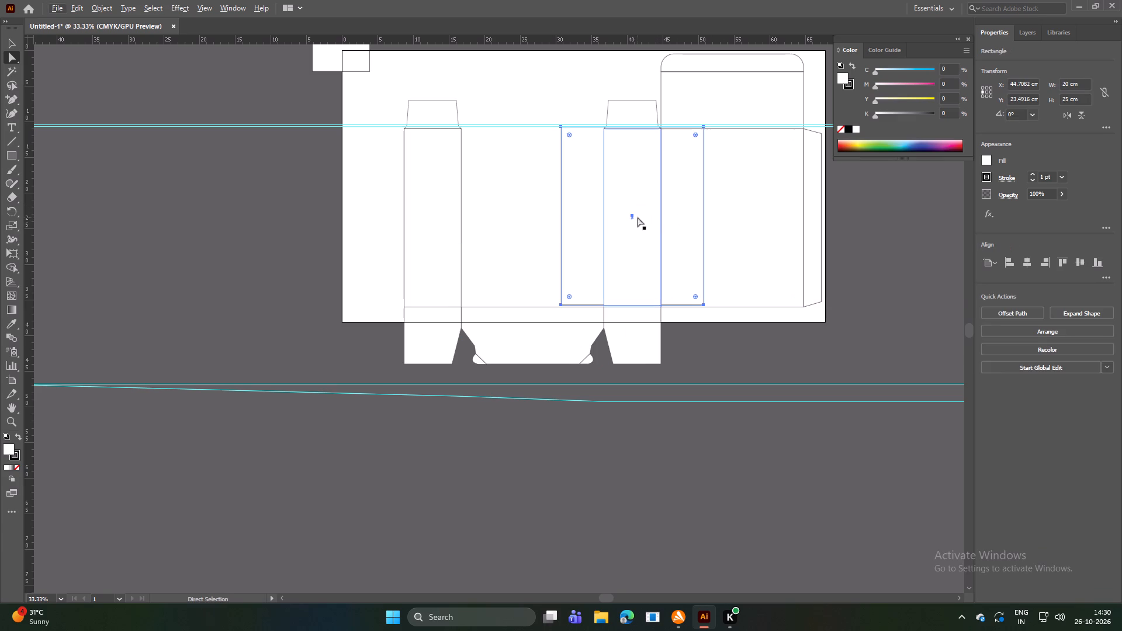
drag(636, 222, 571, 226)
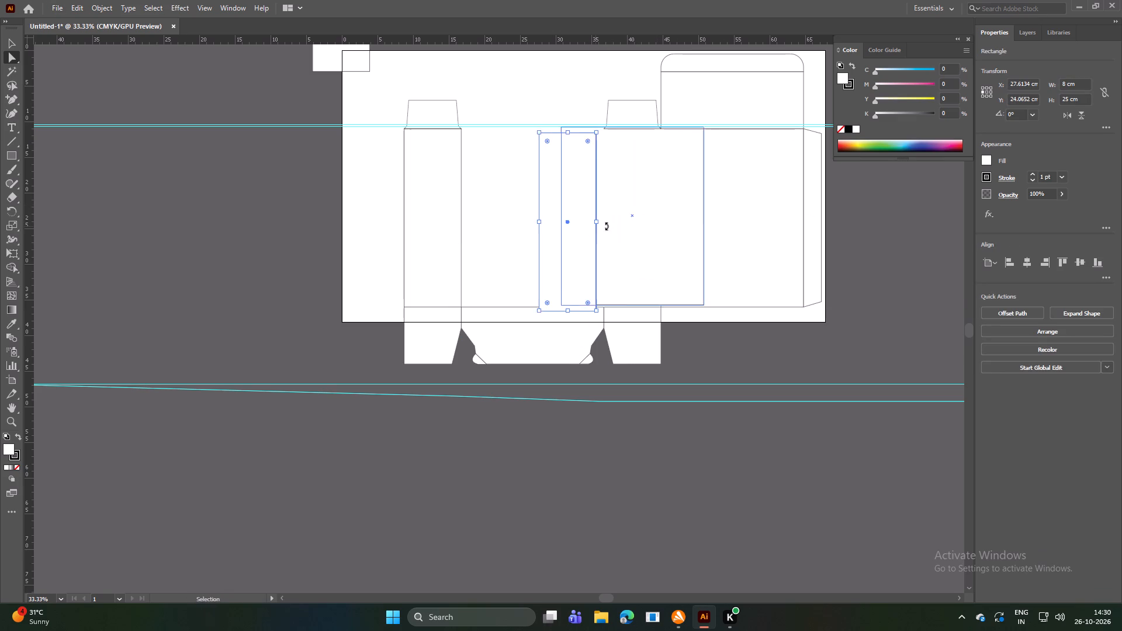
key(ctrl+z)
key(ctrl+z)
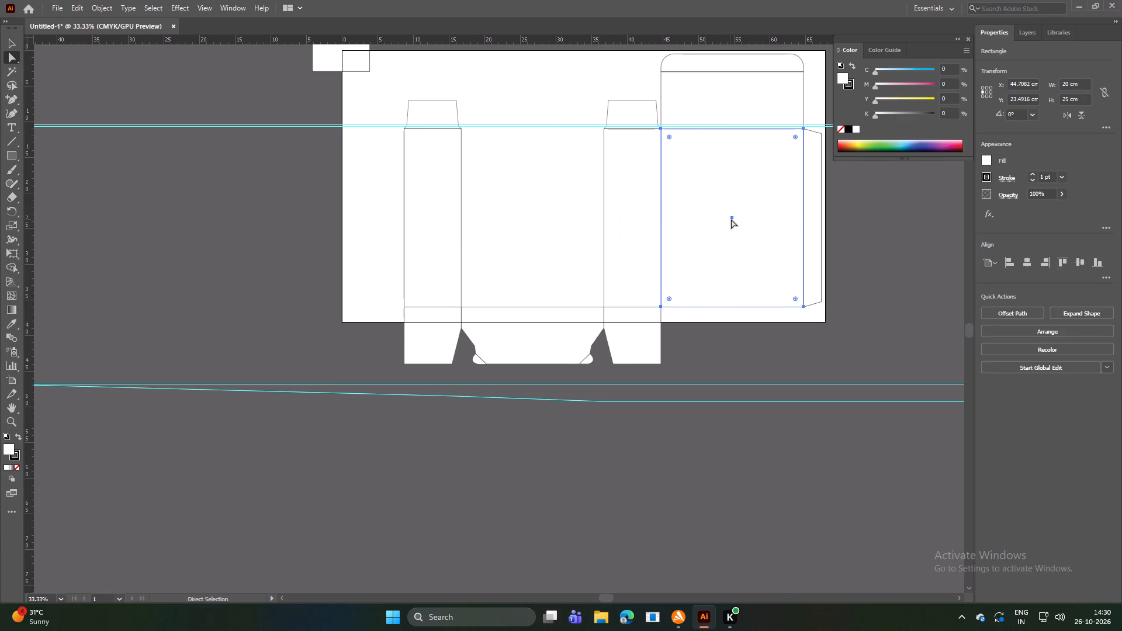
Duplicate the 20 by 25 cm panel into the space between the side panels and nudge it down level with their edges.
alt+drag(746, 217, 736, 217)
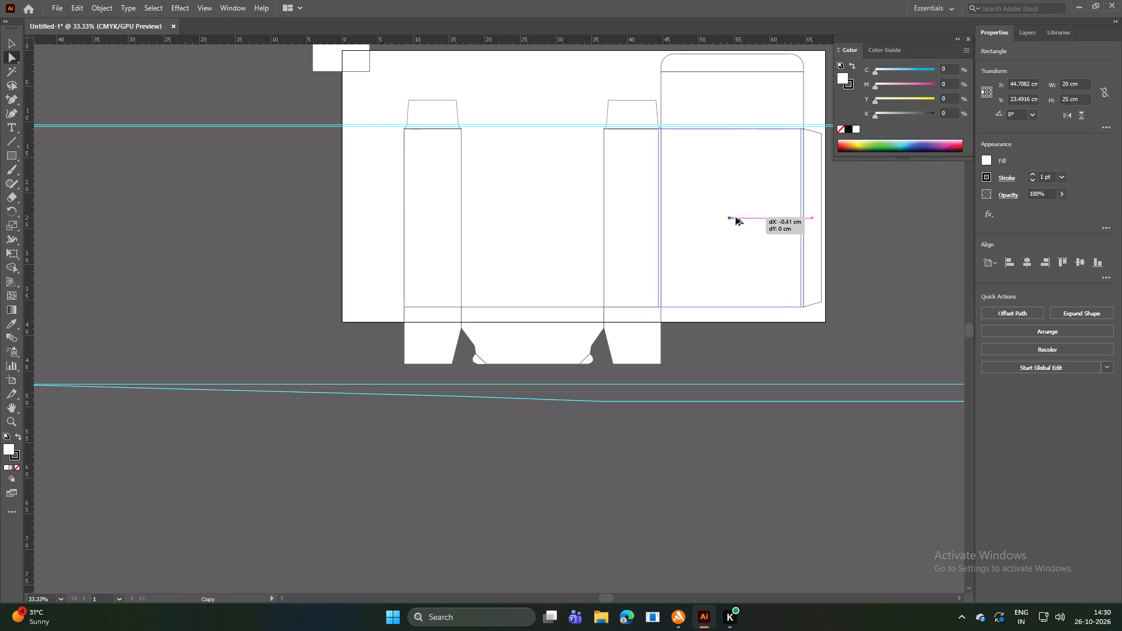
alt+drag(736, 217, 546, 216)
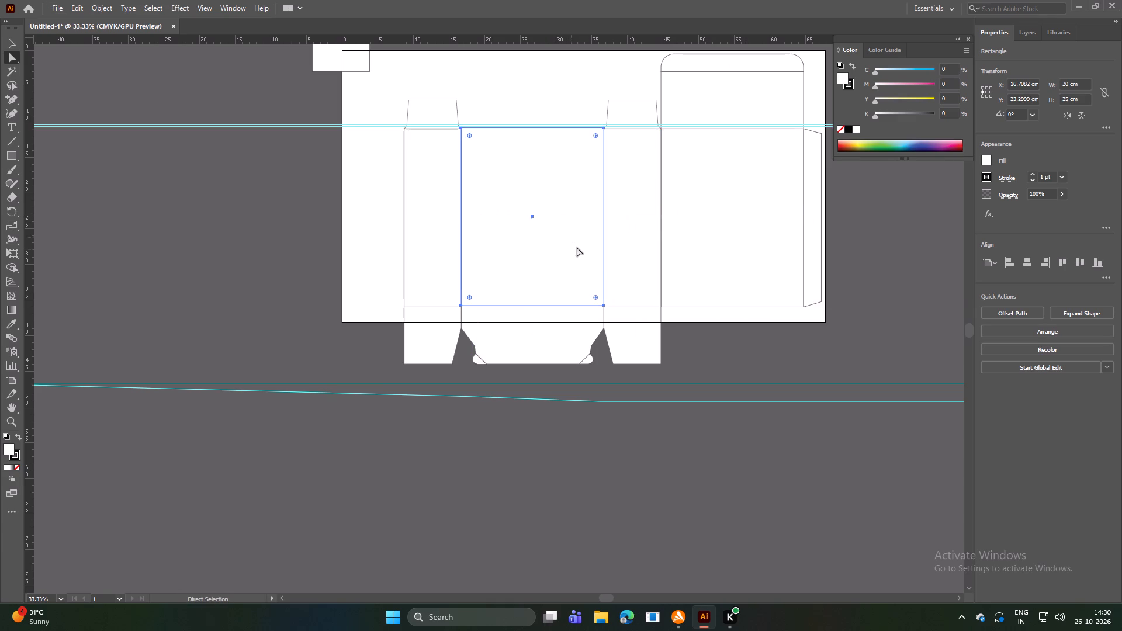
key(Down)
key(Down)
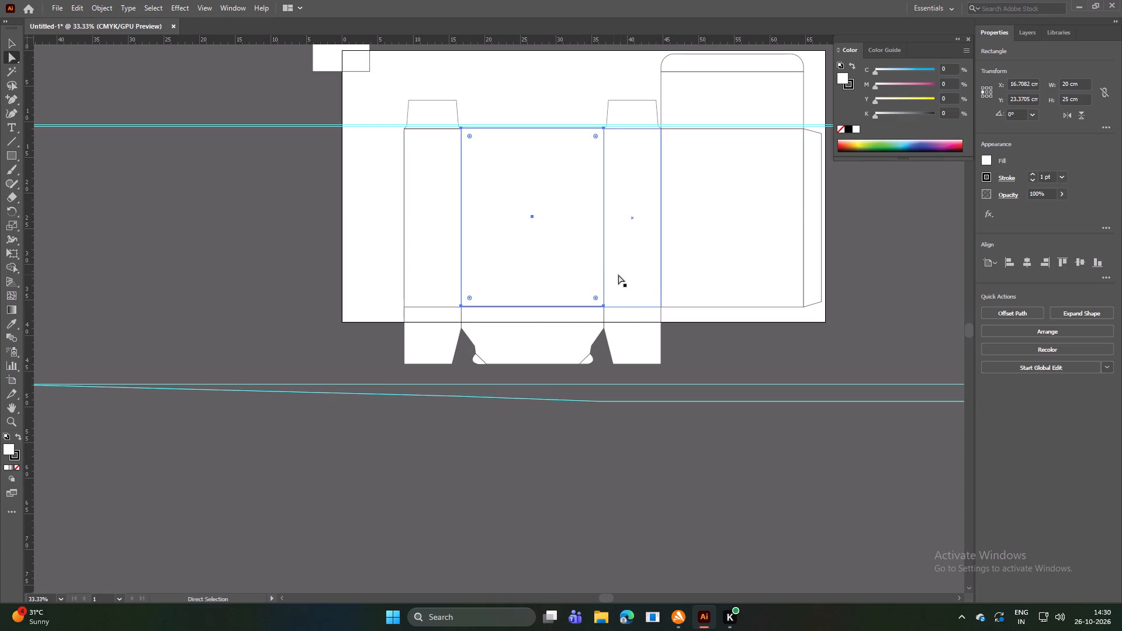
click(869, 264)
click(518, 254)
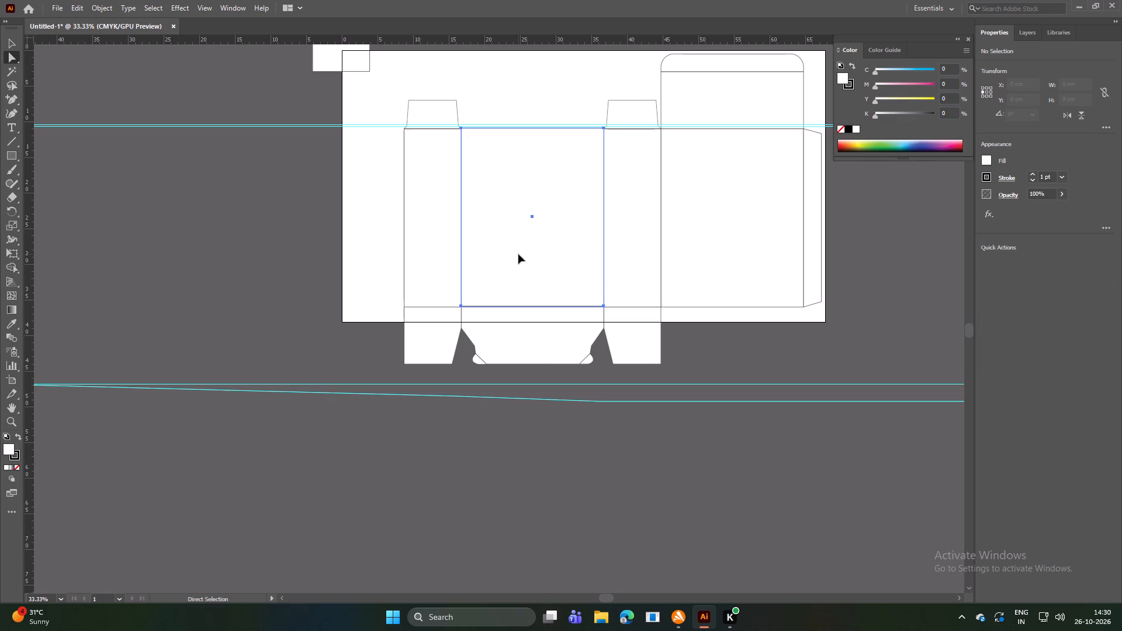
key(Down)
key(Down)
click(868, 252)
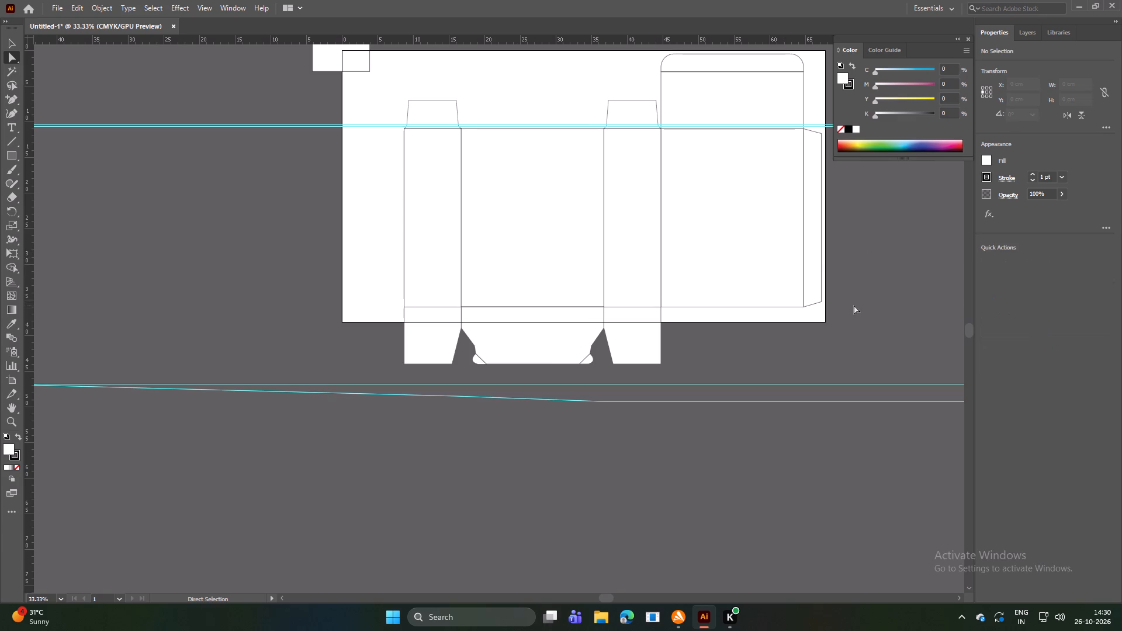
click(559, 290)
key(Down)
click(908, 293)
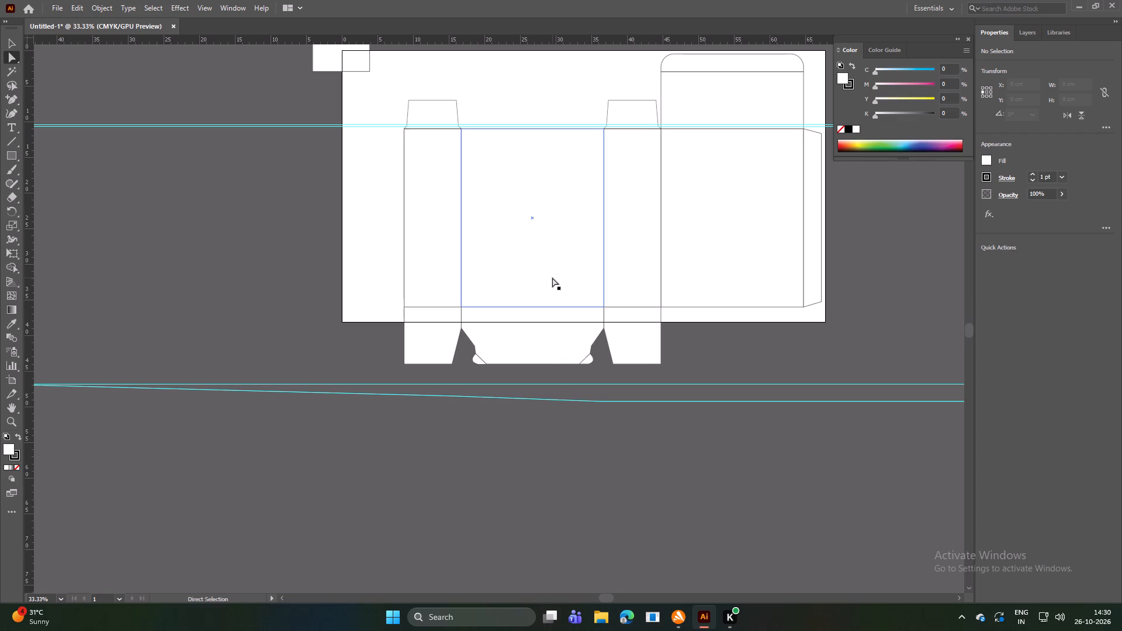
click(368, 230)
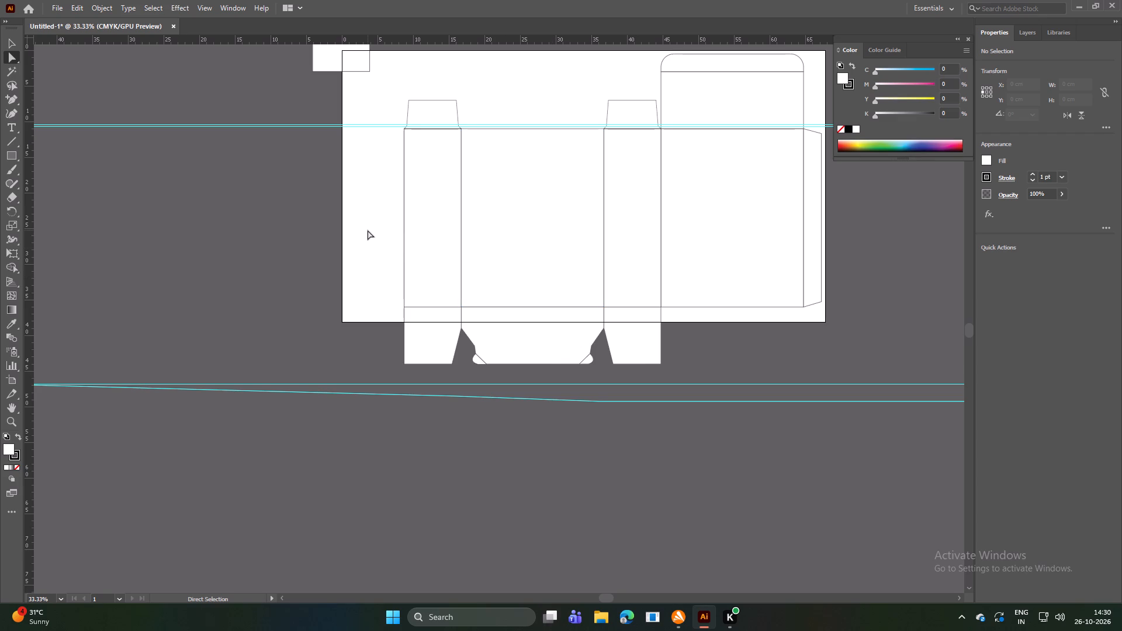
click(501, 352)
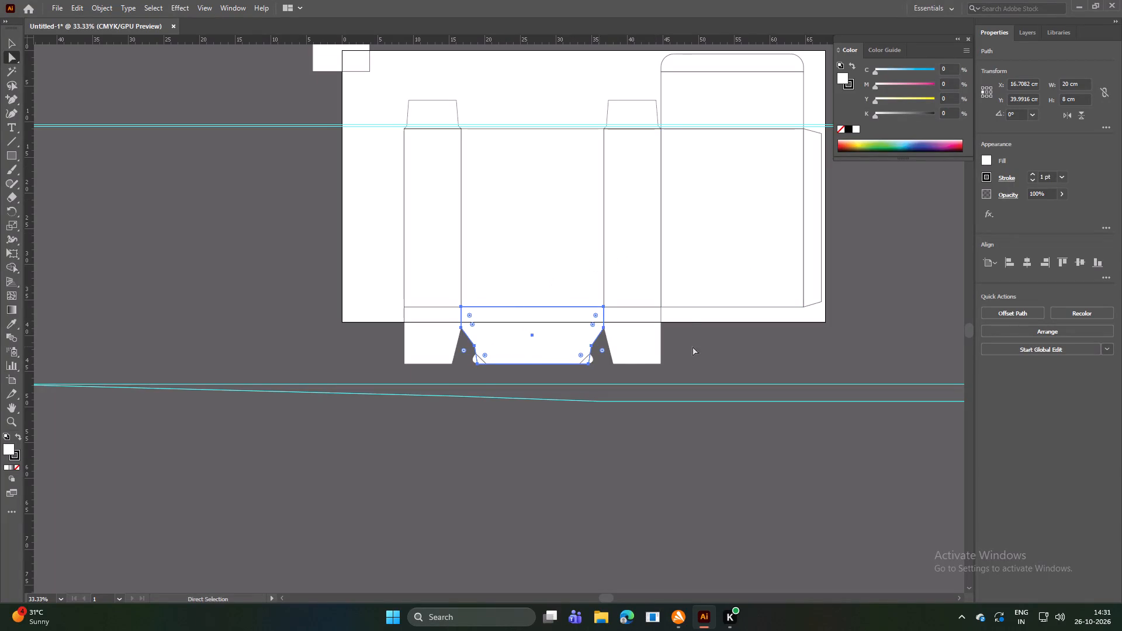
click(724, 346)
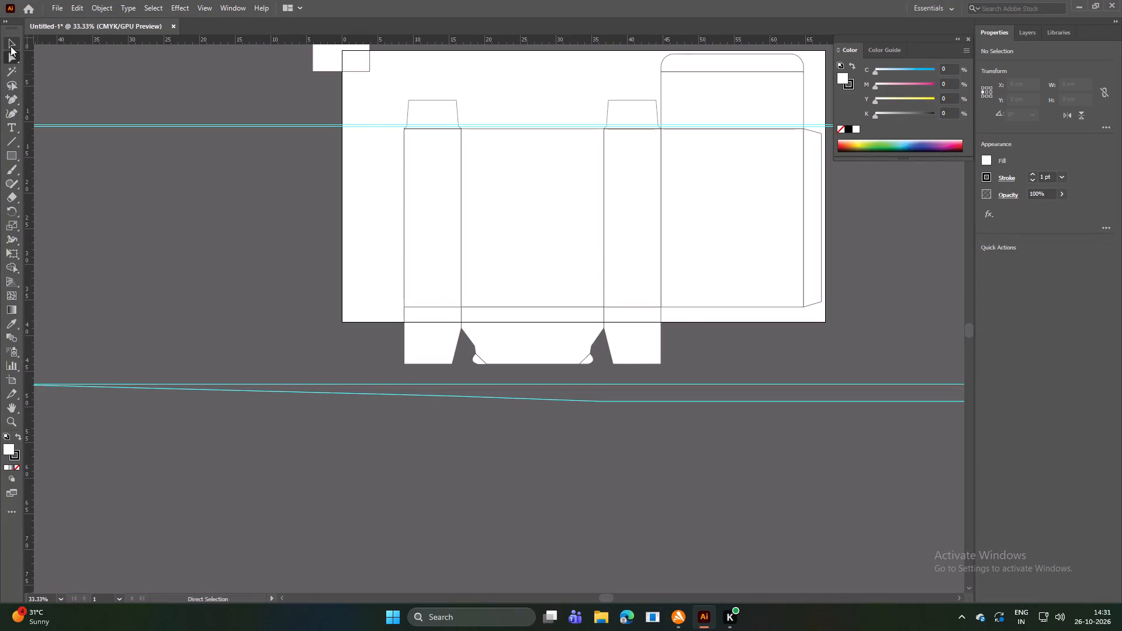
Copy the 20 by 8 cm top flap straight down so it sits against the bottom edge of the same 20 by 25 cm panel.
click(719, 87)
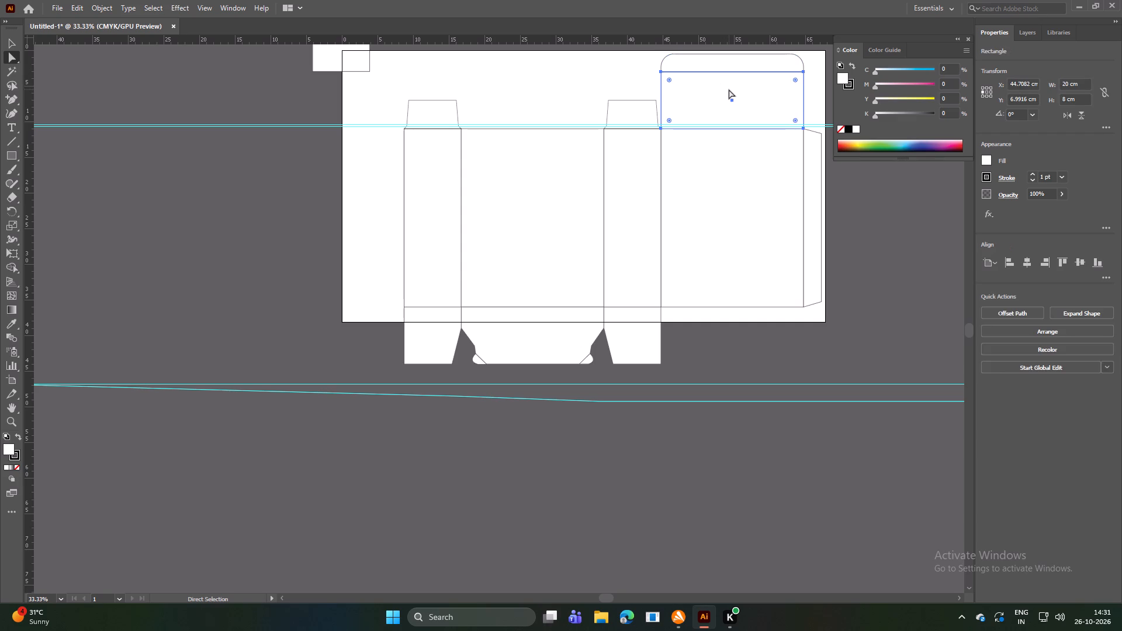
alt+drag(729, 89, 728, 126)
alt+drag(728, 126, 730, 327)
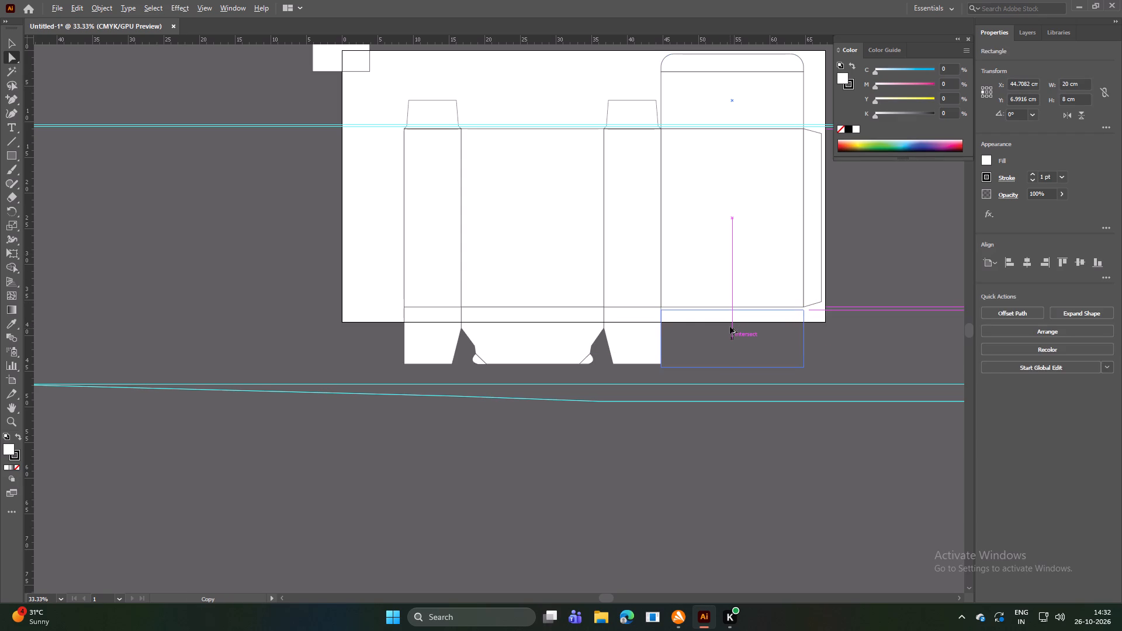
alt+drag(730, 327, 730, 326)
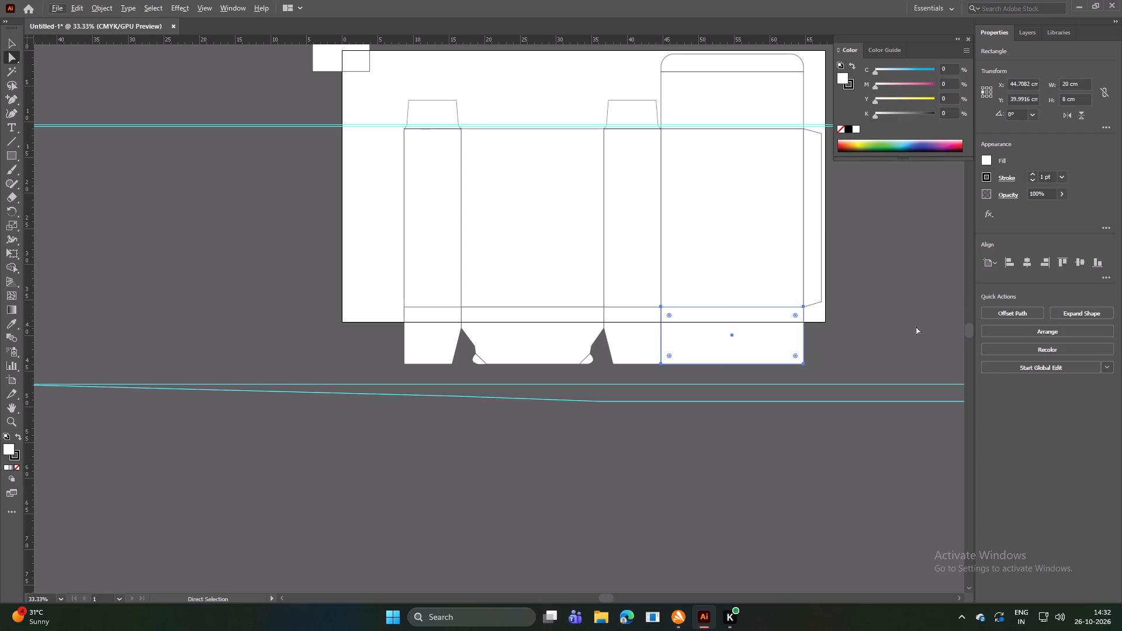
click(916, 326)
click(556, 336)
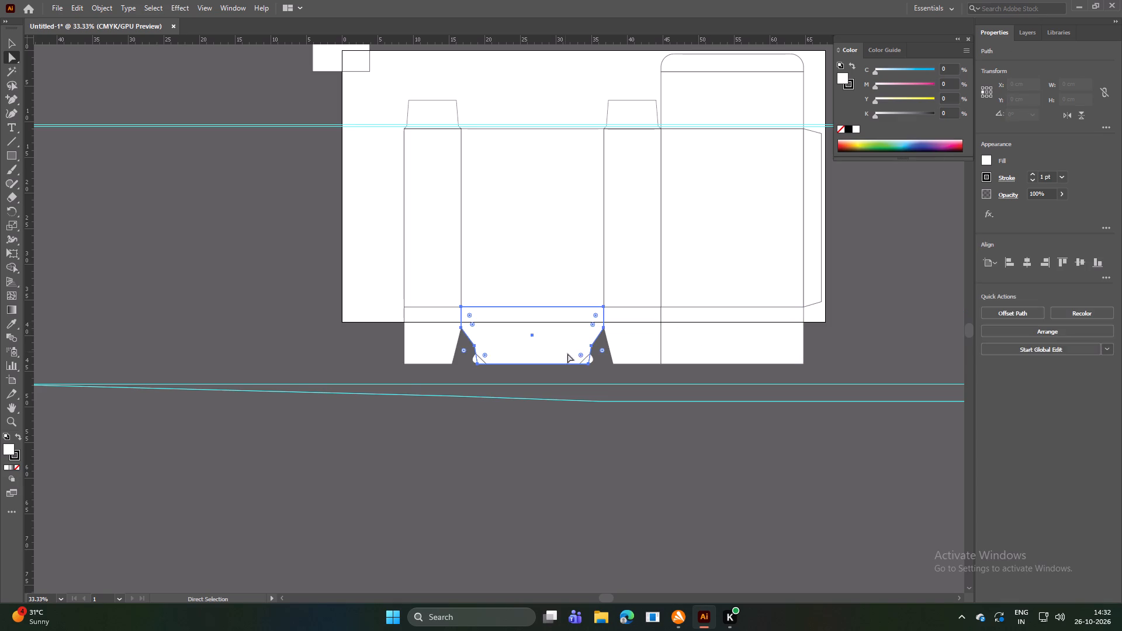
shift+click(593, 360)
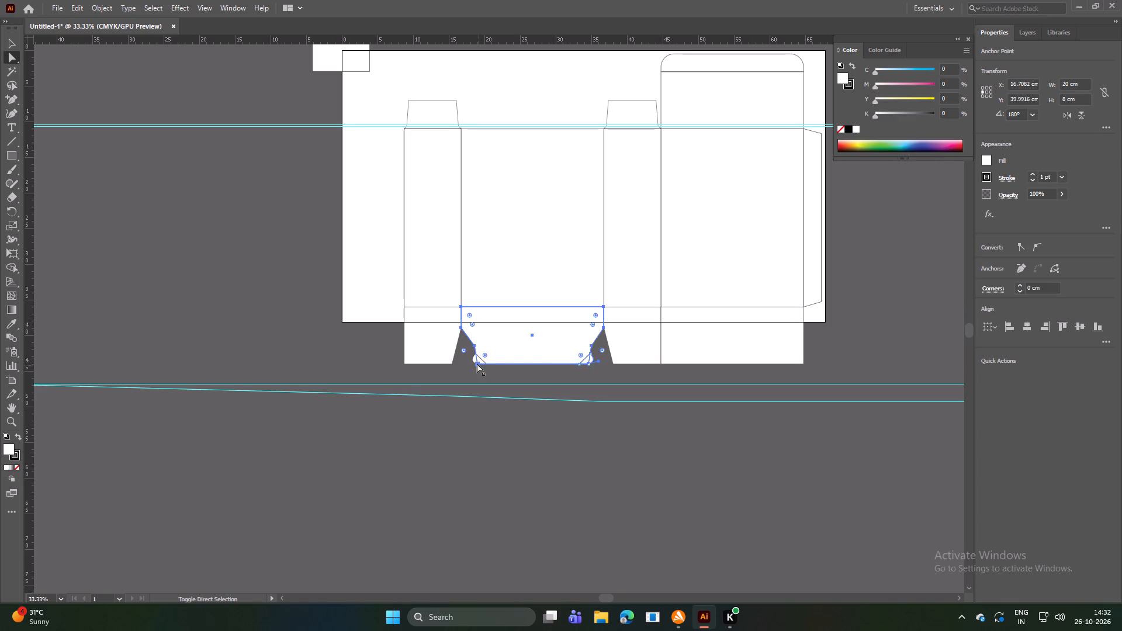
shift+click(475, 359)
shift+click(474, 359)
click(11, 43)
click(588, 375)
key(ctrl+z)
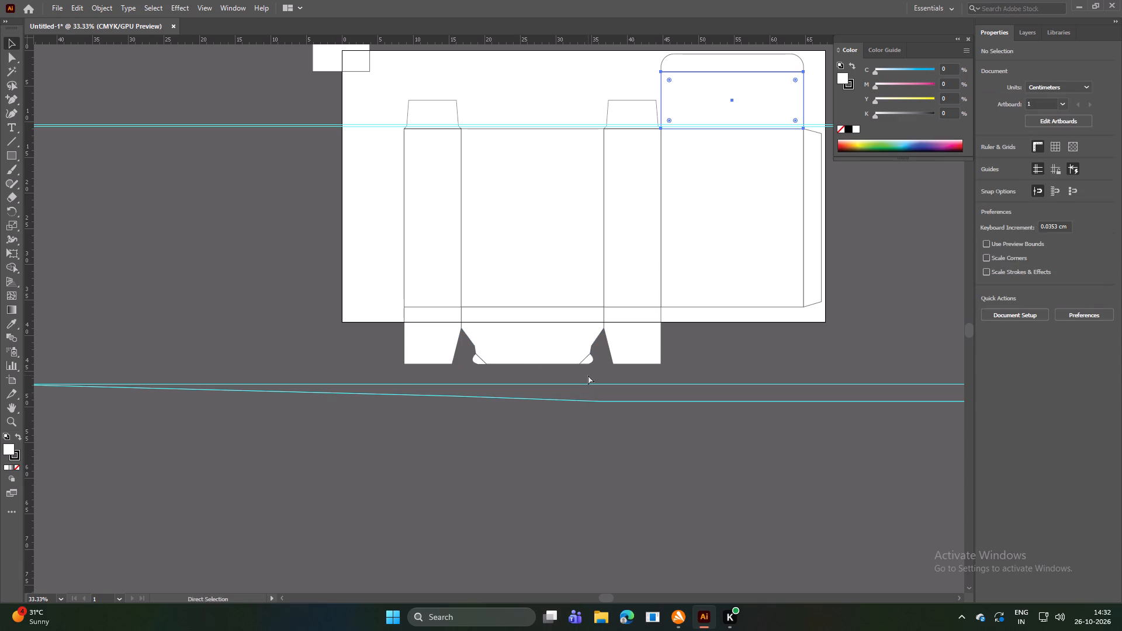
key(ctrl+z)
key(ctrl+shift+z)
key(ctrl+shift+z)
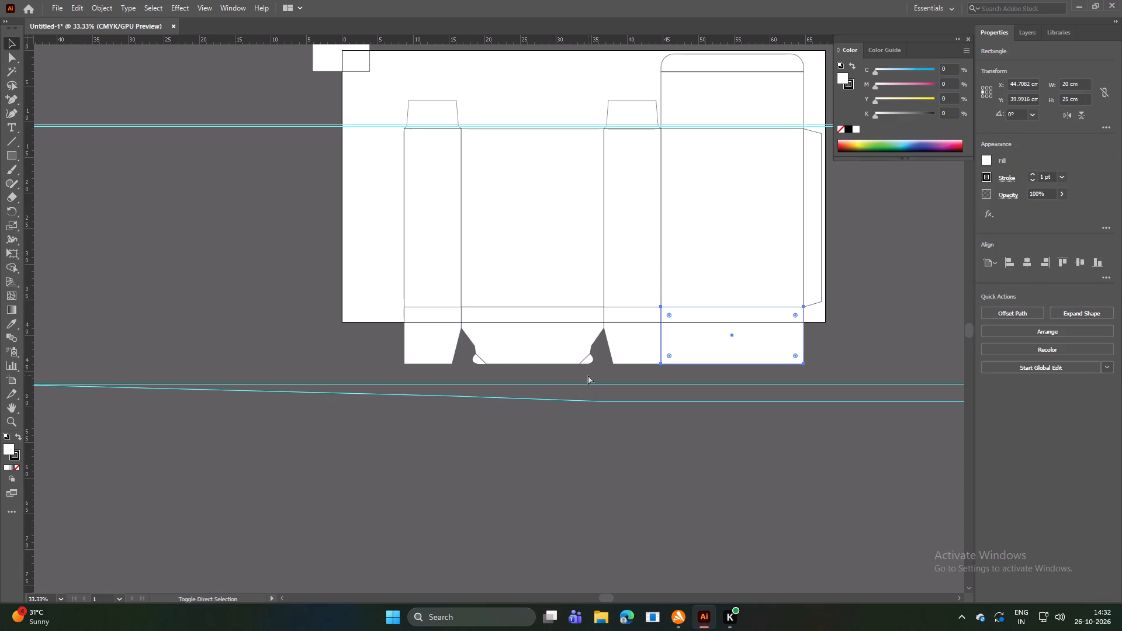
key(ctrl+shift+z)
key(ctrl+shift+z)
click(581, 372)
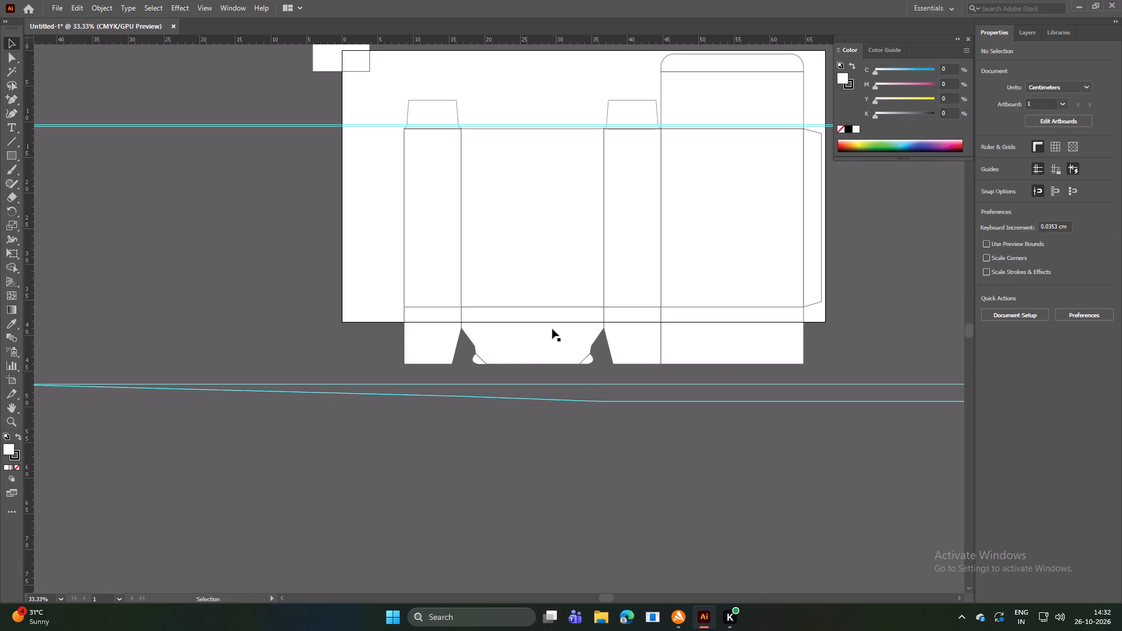
Select the bottom closure panel with both rounded locking tabs and copy them straight across onto the 20 by 8 cm flap under the other large panel.
click(552, 327)
shift+click(591, 358)
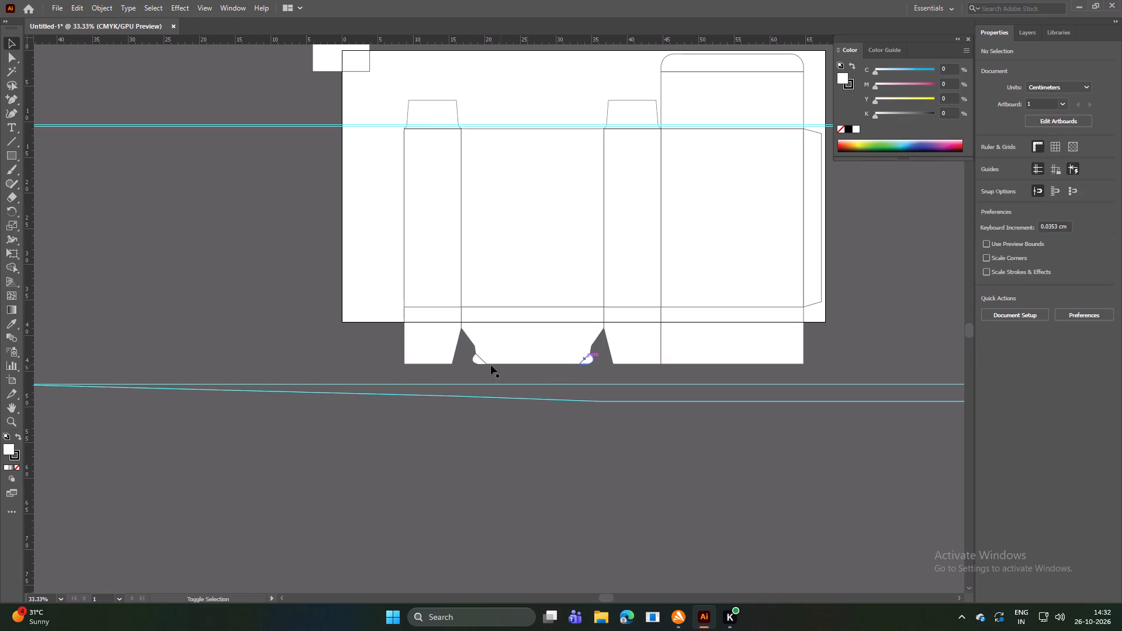
shift+click(477, 363)
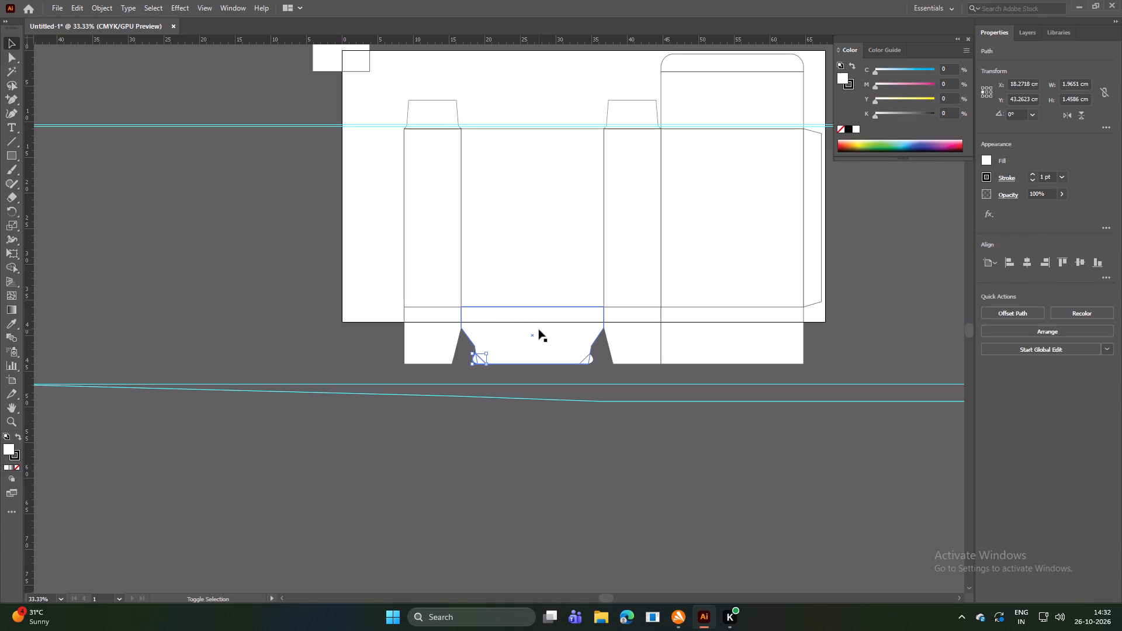
shift+click(539, 330)
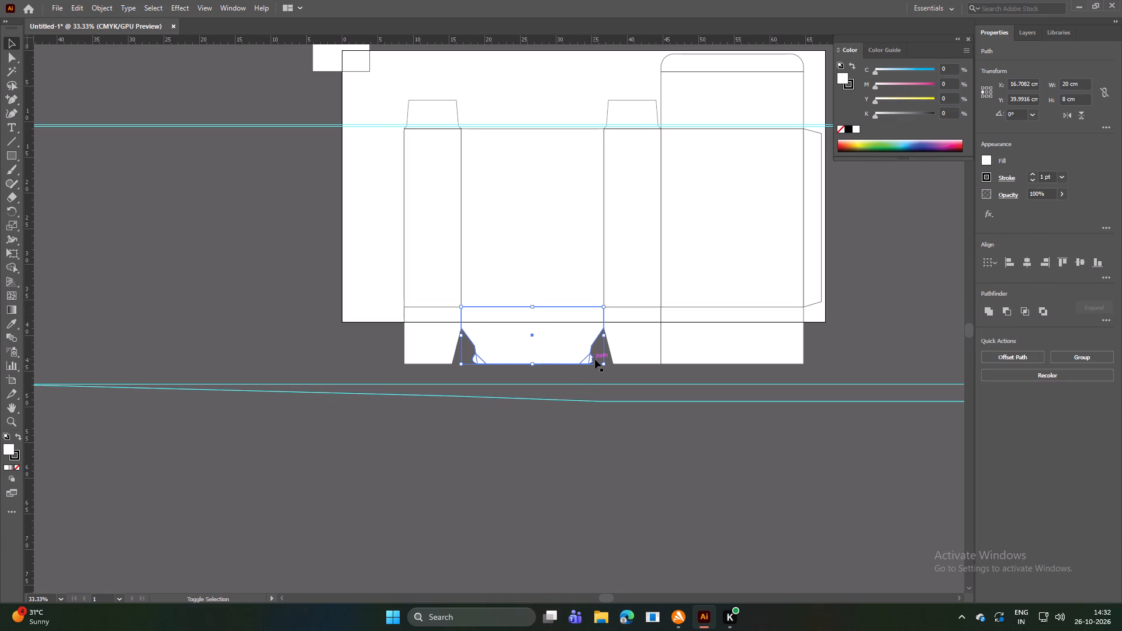
shift+click(595, 359)
alt+drag(533, 349, 535, 349)
alt+drag(535, 349, 734, 348)
Rotate the copied closure panel and its tabs by 90°.
right_click(734, 348)
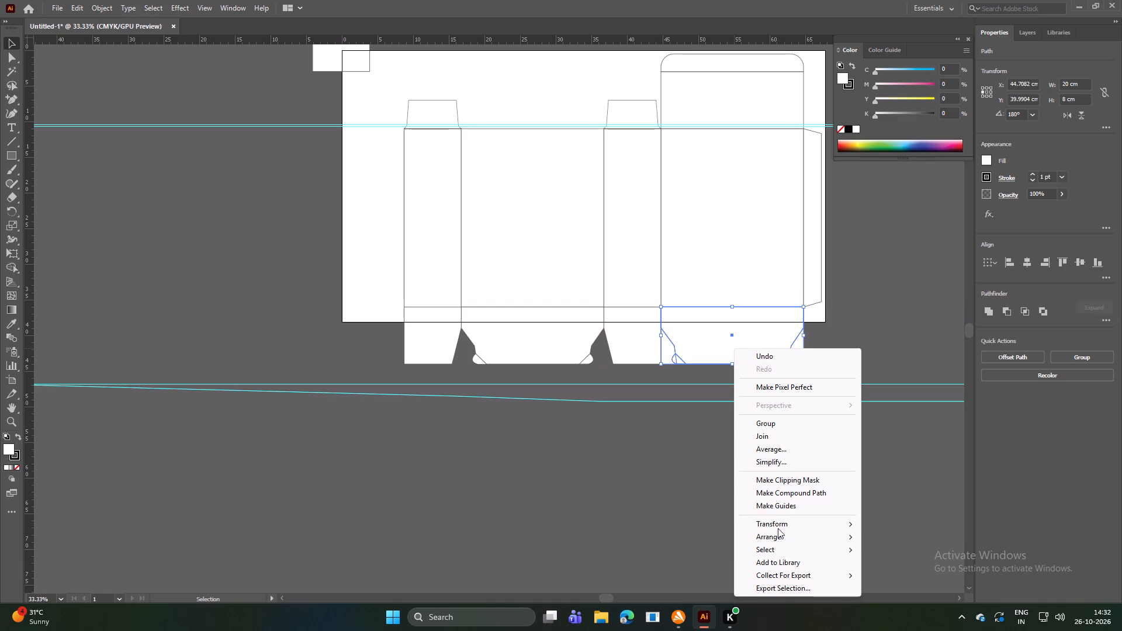
click(777, 525)
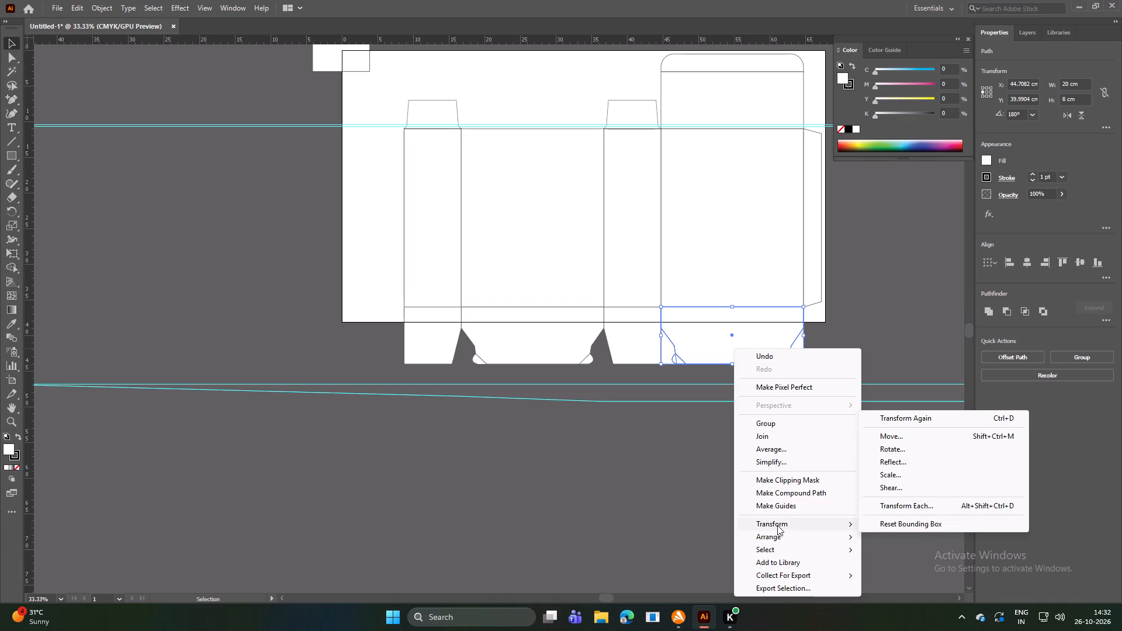
click(891, 455)
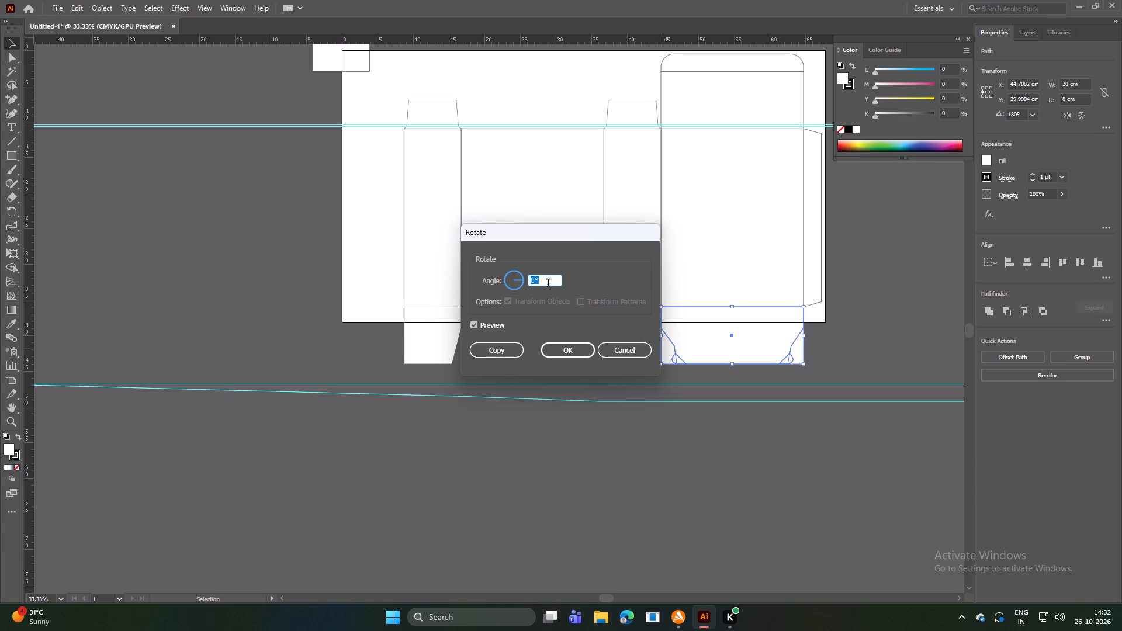
text(90)
click(576, 348)
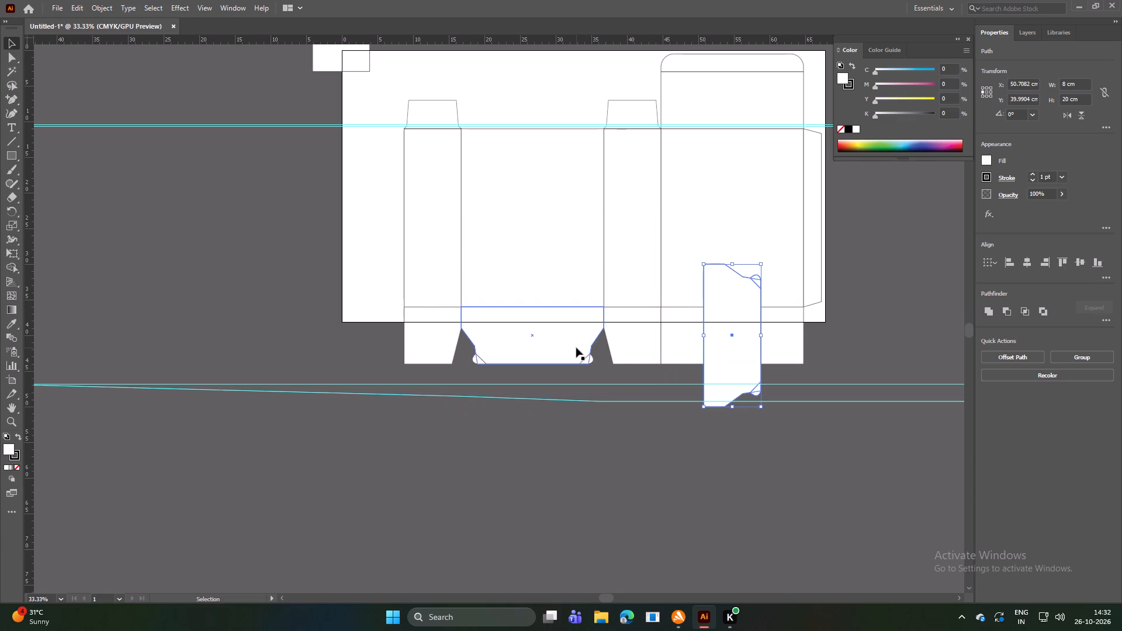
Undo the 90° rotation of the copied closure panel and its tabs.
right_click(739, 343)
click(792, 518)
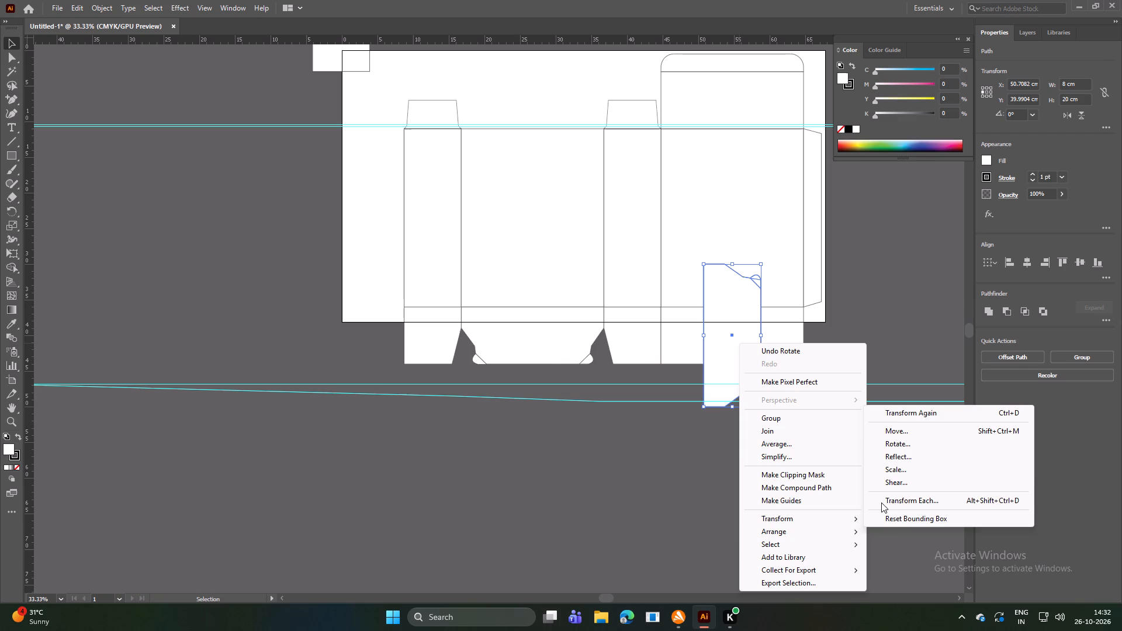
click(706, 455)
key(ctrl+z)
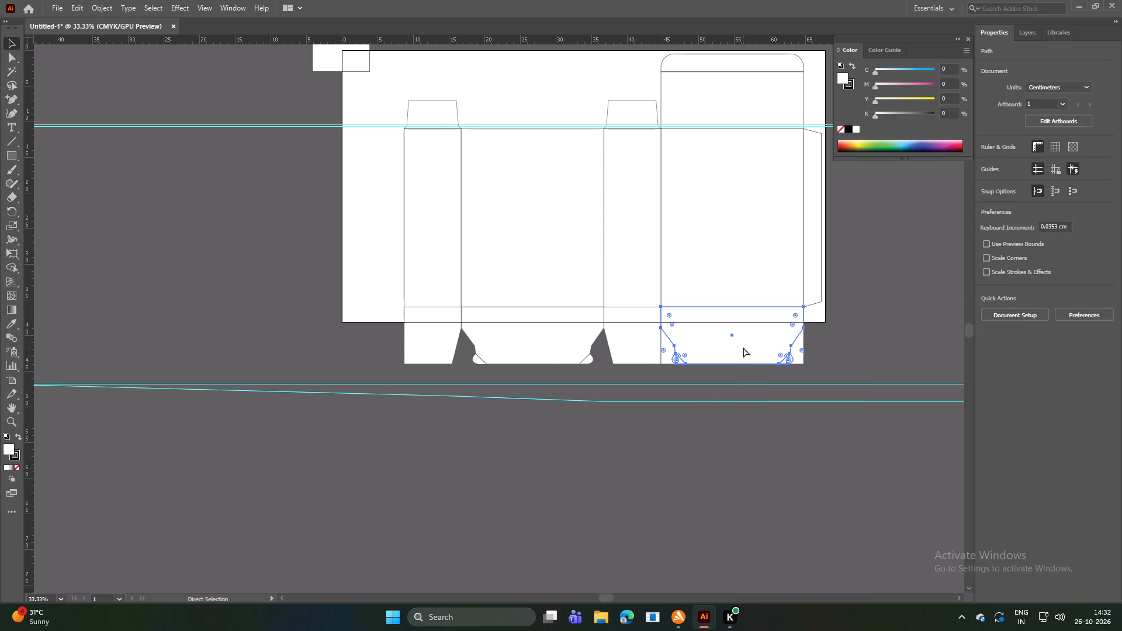
Rotate the copied closure panel and its tabs by 180° so the tabs meet the large panel's bottom edge.
right_click(747, 350)
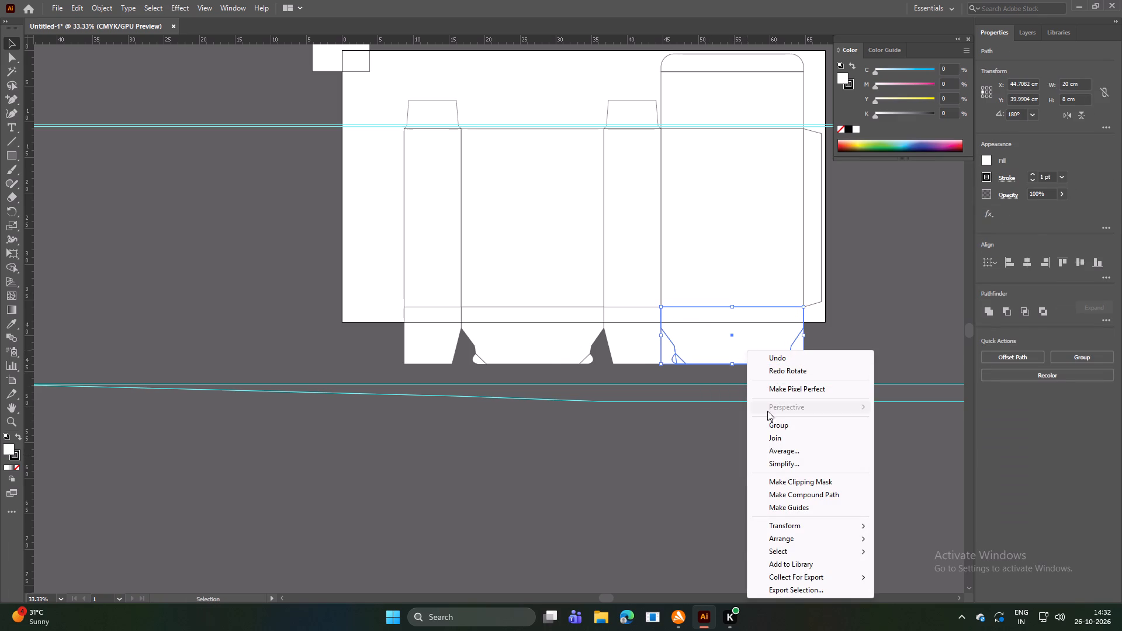
click(794, 522)
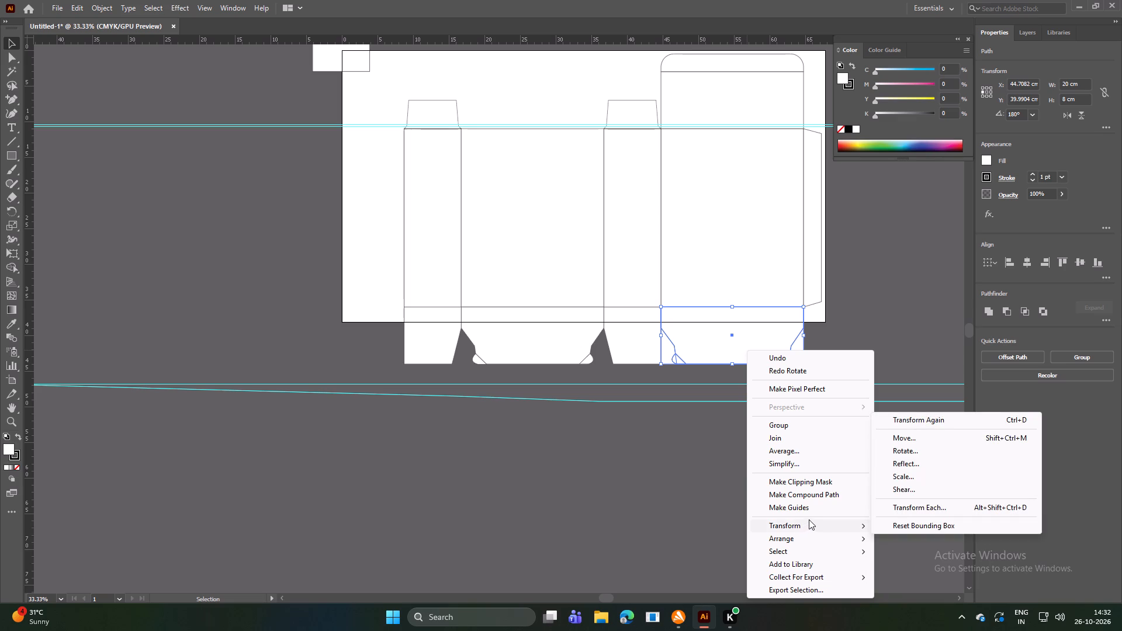
click(797, 528)
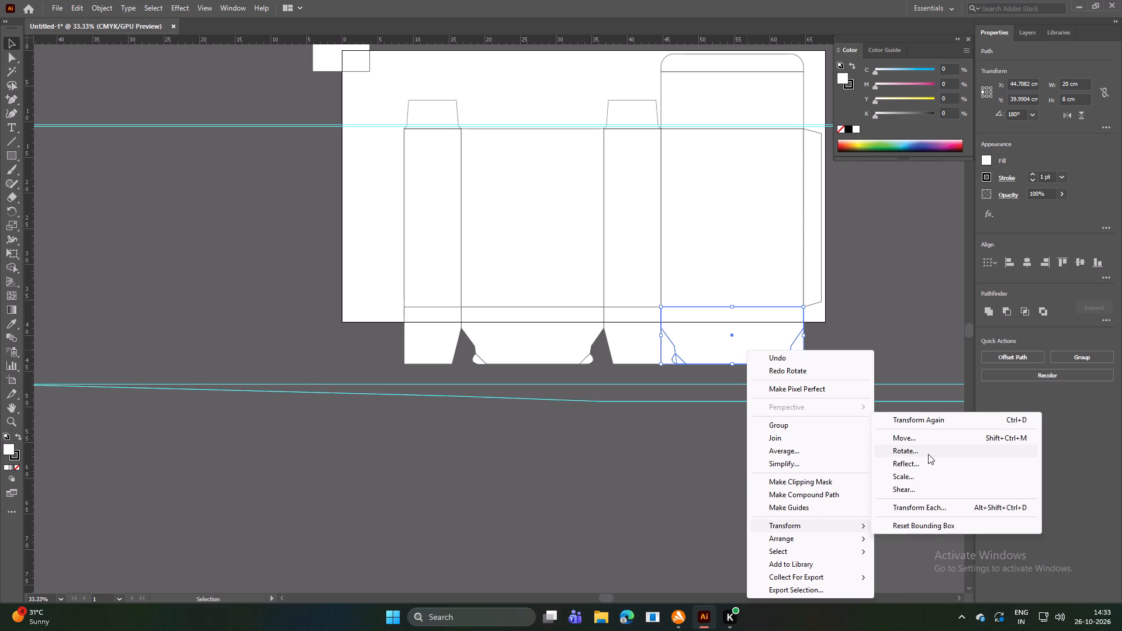
click(928, 454)
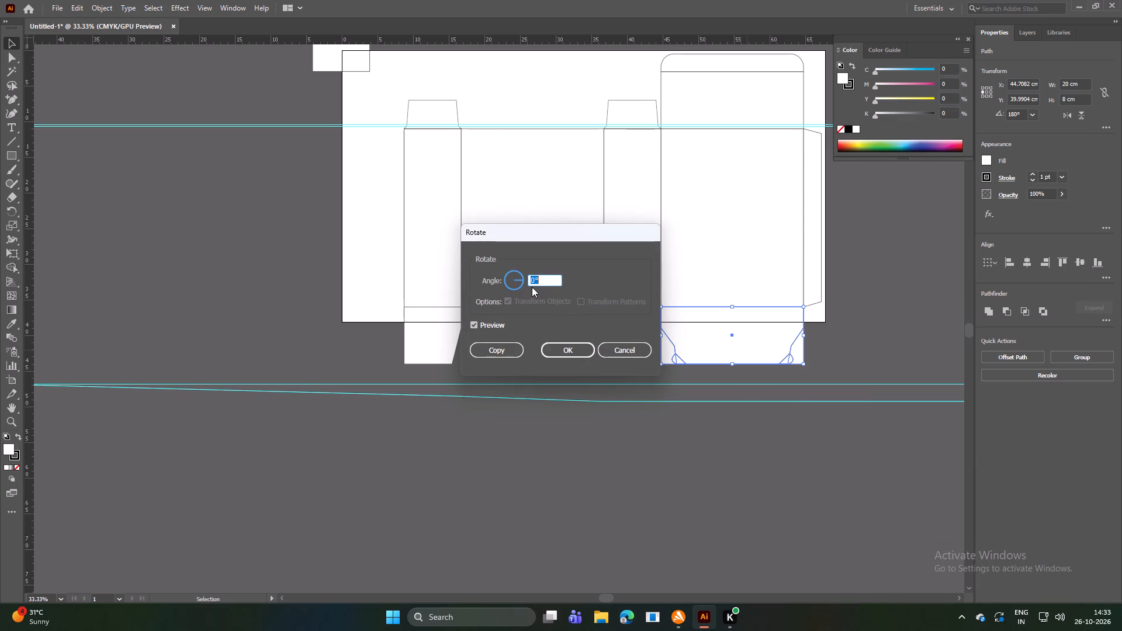
key(1)
text(80)
key(Return)
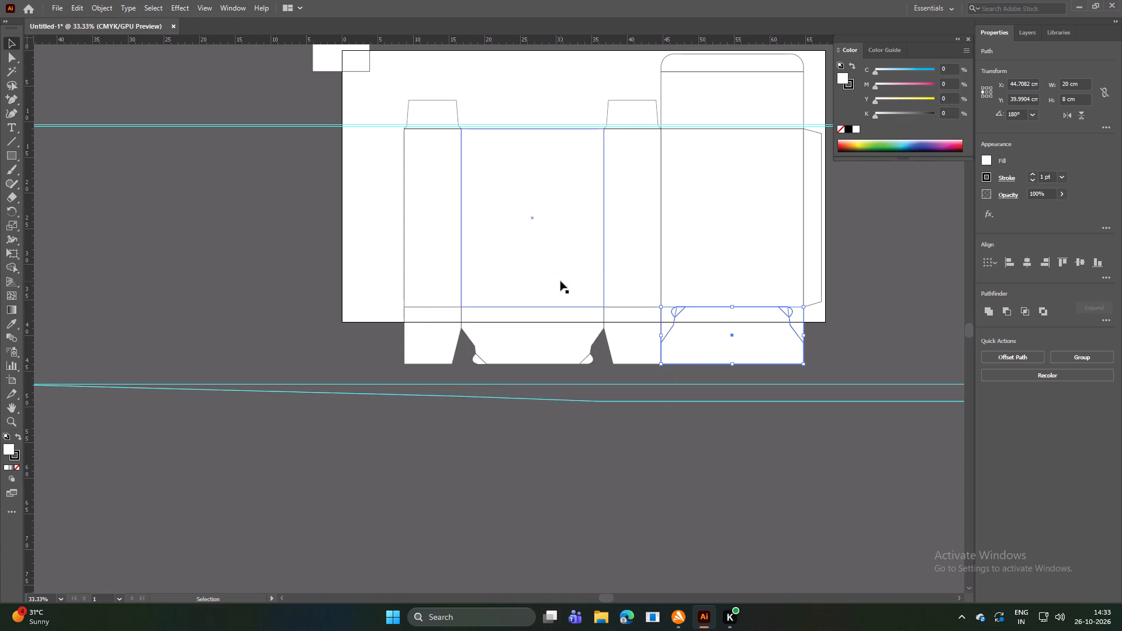
click(907, 299)
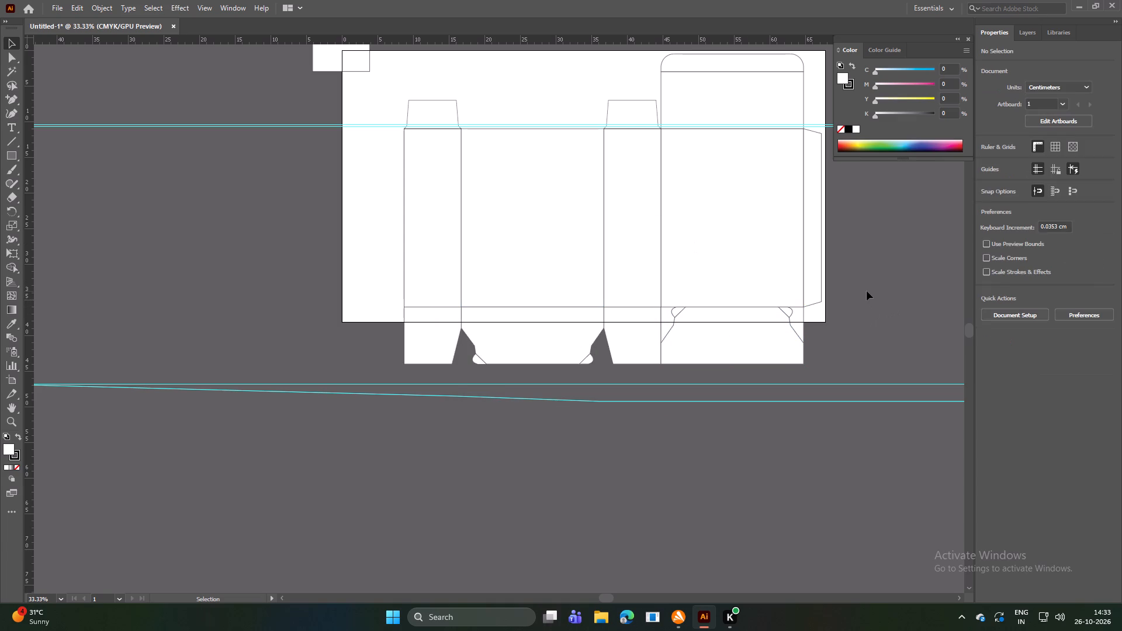
Draw a diagonal line about 2.5 cm long at about 224° from the flap's top fold, beside the left tab's slanted edge.
key(ctrl+equal)
key(ctrl+equal)
key(ctrl+equal)
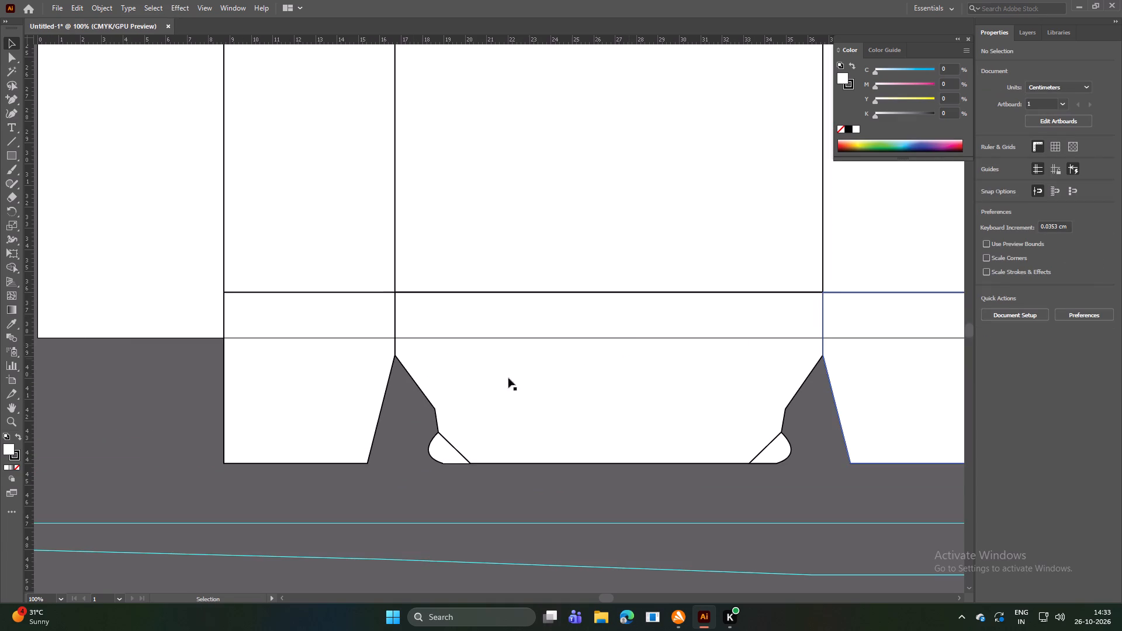
click(13, 404)
drag(856, 413, 509, 369)
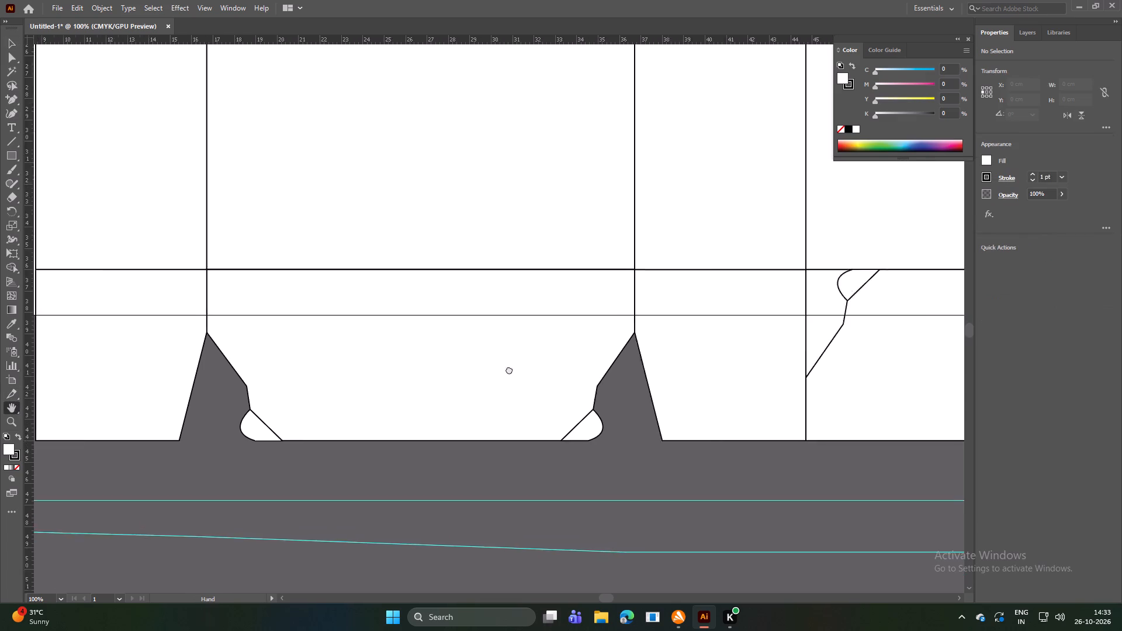
drag(509, 369, 236, 364)
drag(256, 379, 216, 395)
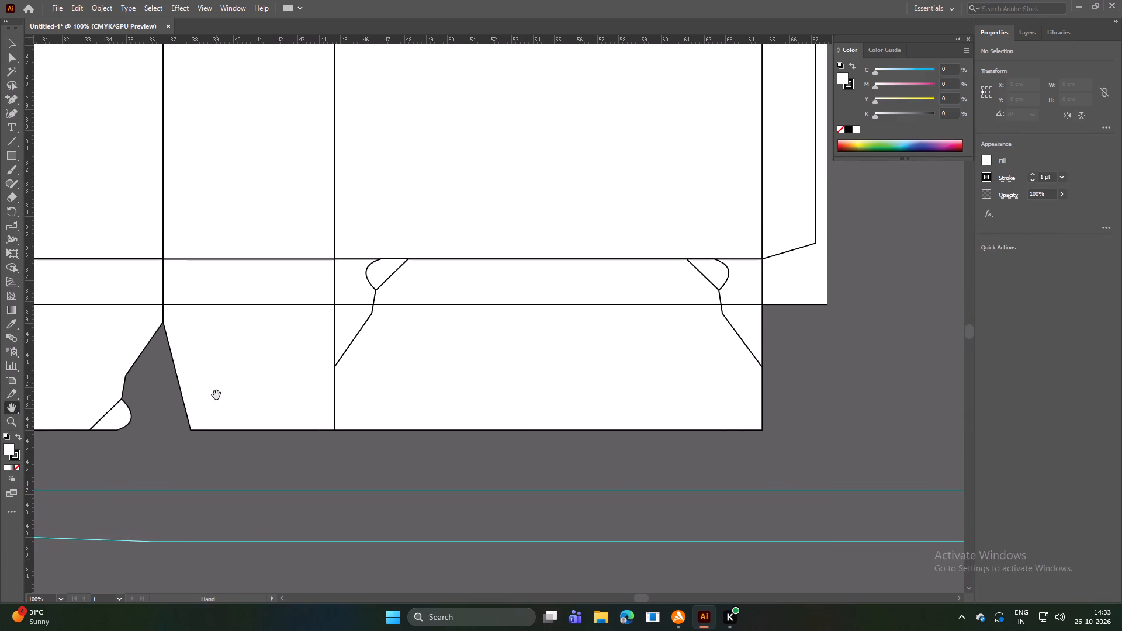
key(ctrl+equal)
drag(517, 356, 492, 370)
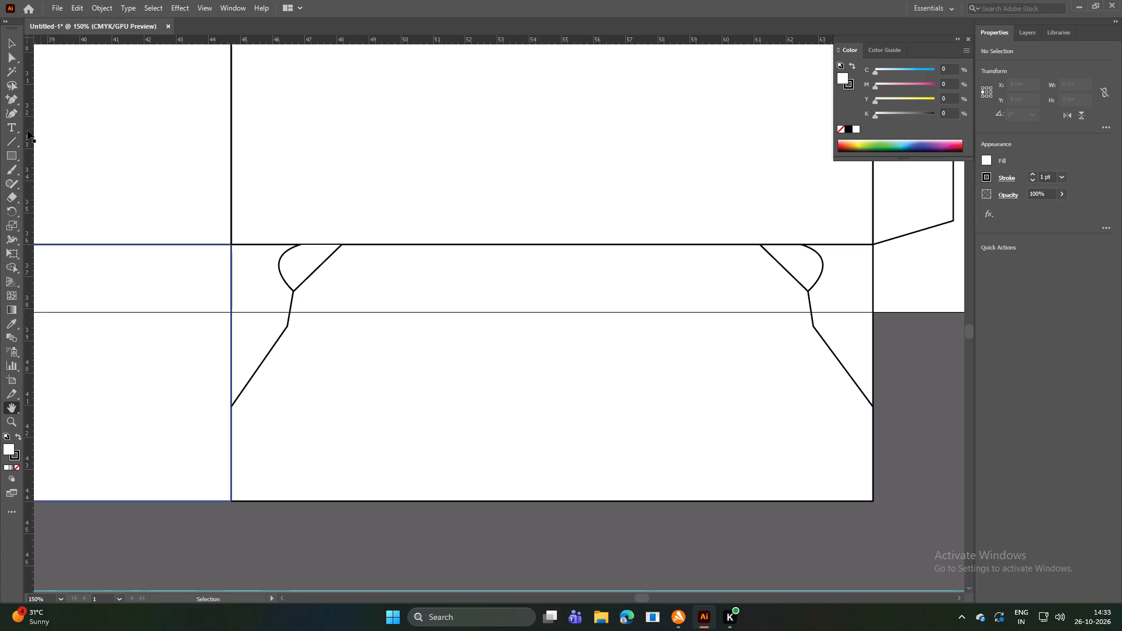
click(11, 144)
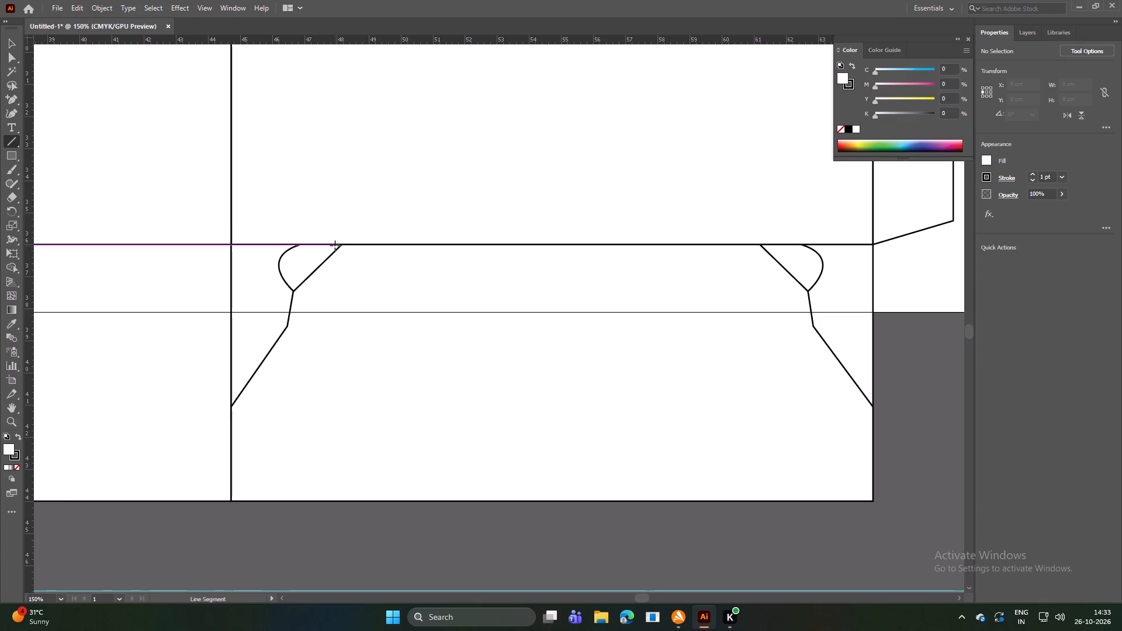
drag(335, 245, 292, 285)
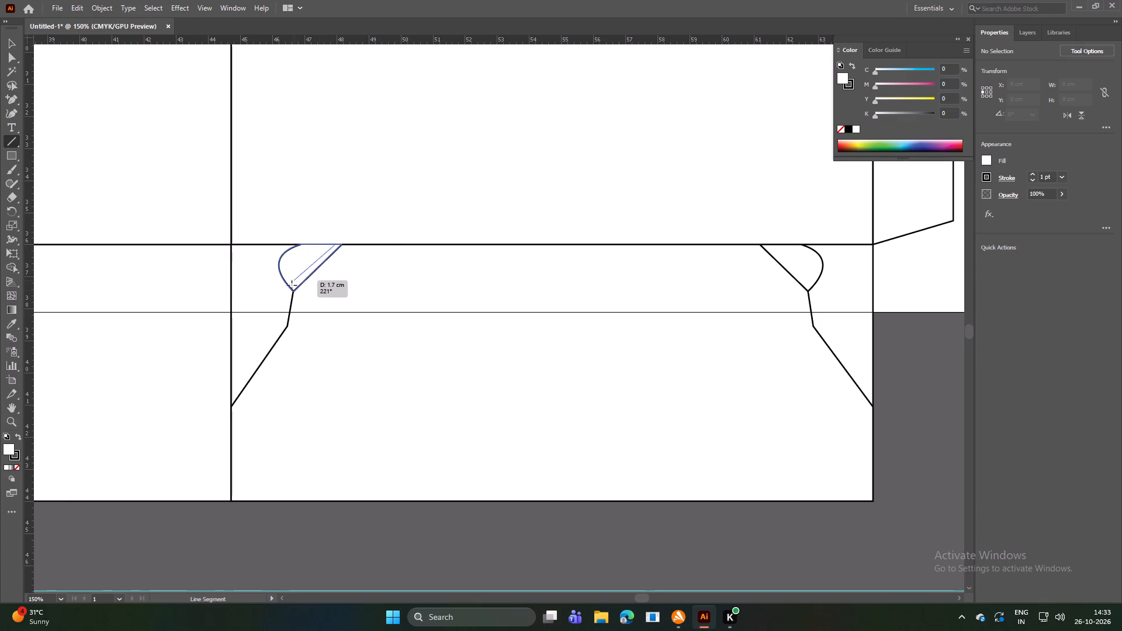
drag(292, 285, 276, 300)
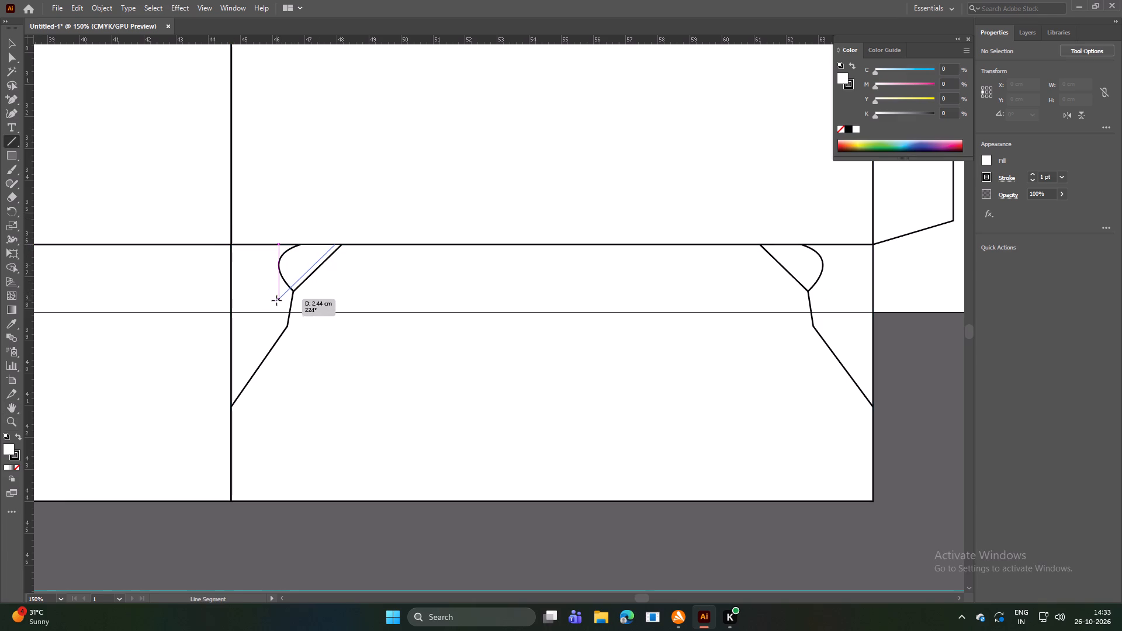
drag(276, 300, 276, 301)
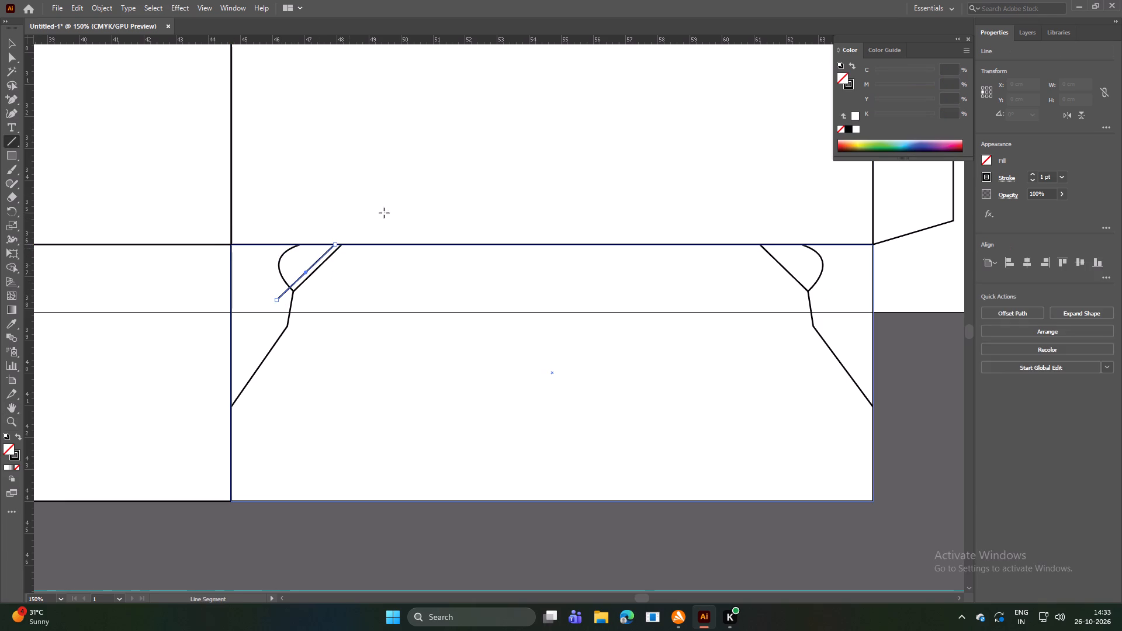
Reflect a copy of the diagonal line across the vertical axis and move it about 15.3 cm across to the opposite tab.
click(12, 43)
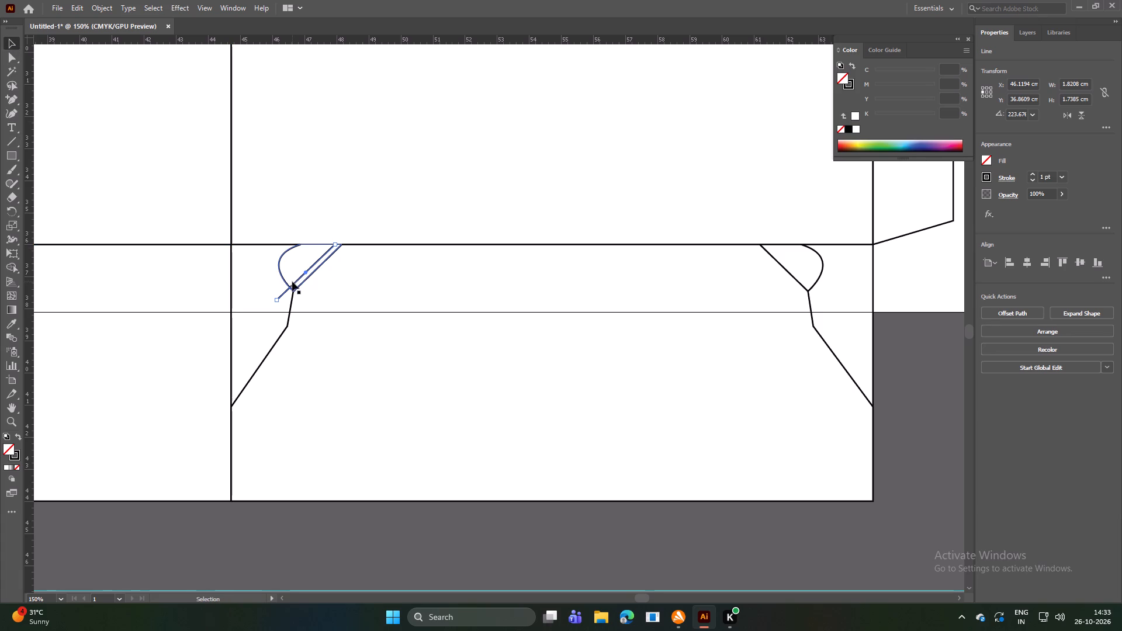
right_click(295, 283)
click(342, 491)
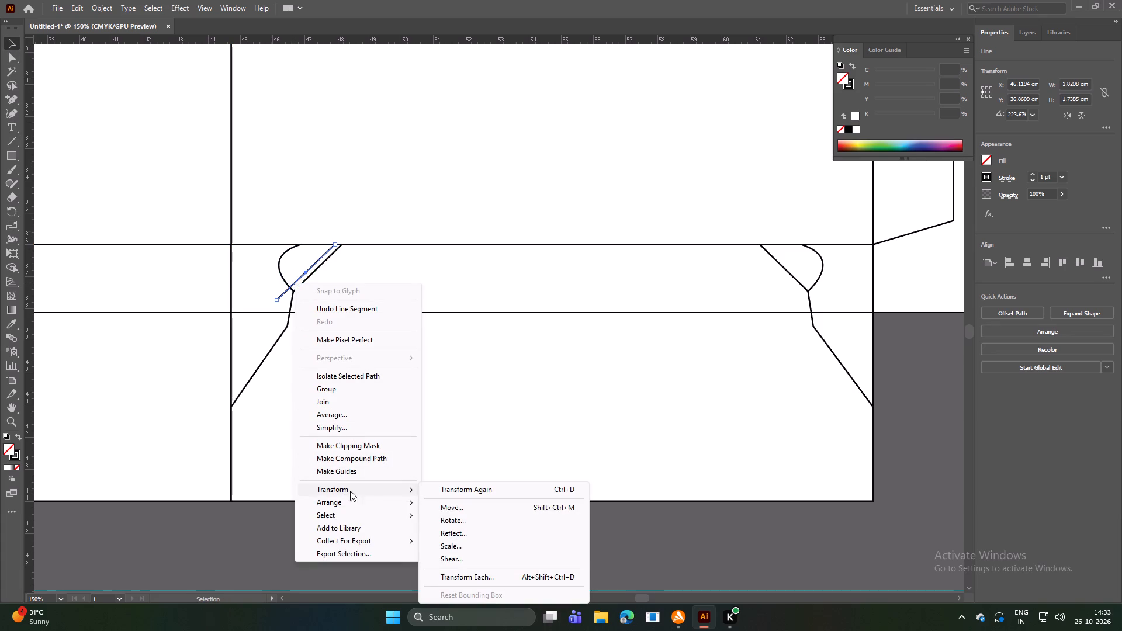
click(455, 533)
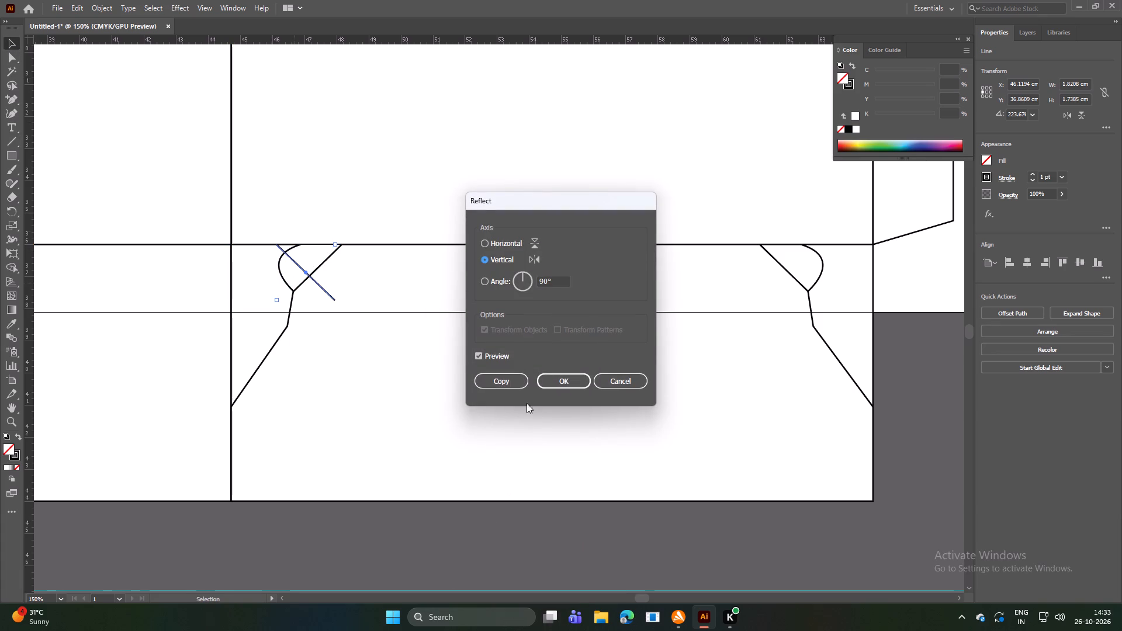
click(506, 382)
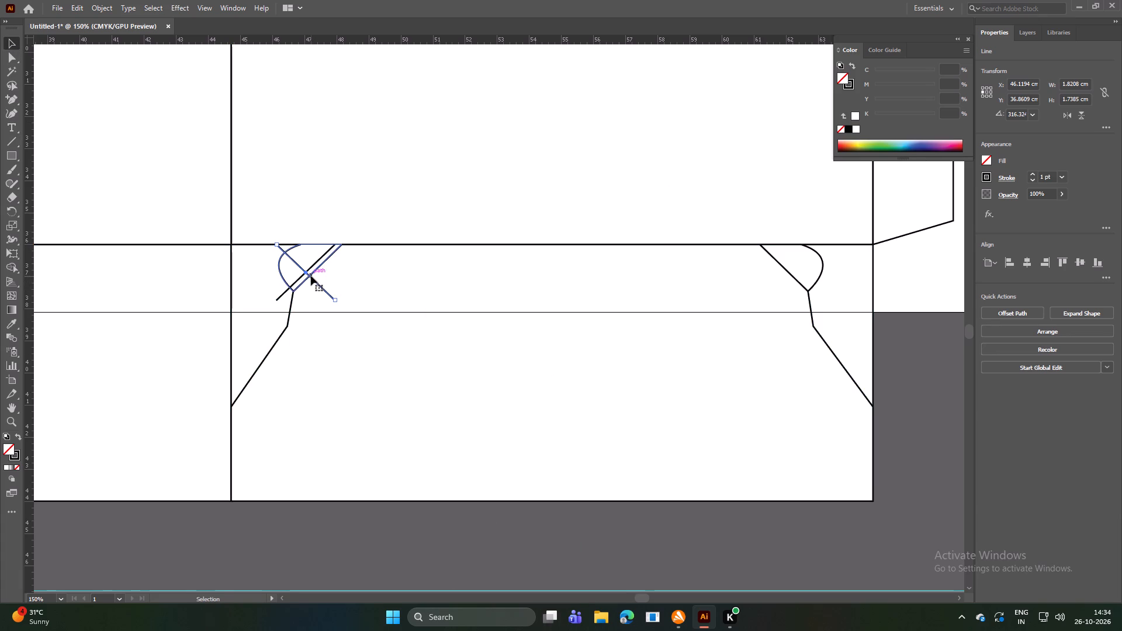
drag(311, 276, 801, 271)
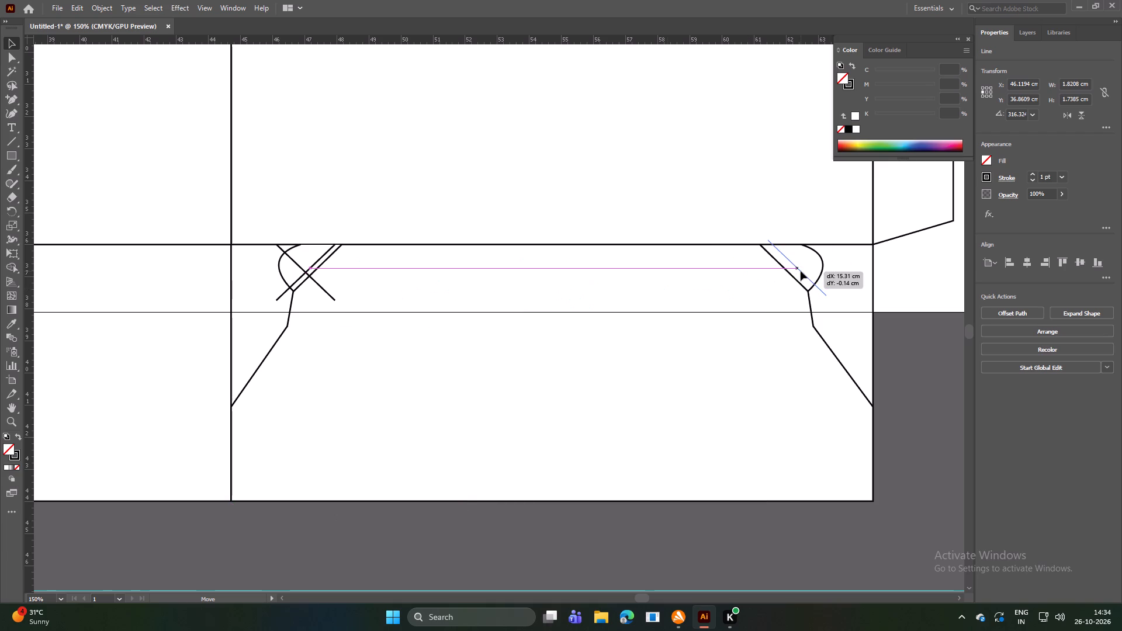
drag(801, 271, 804, 276)
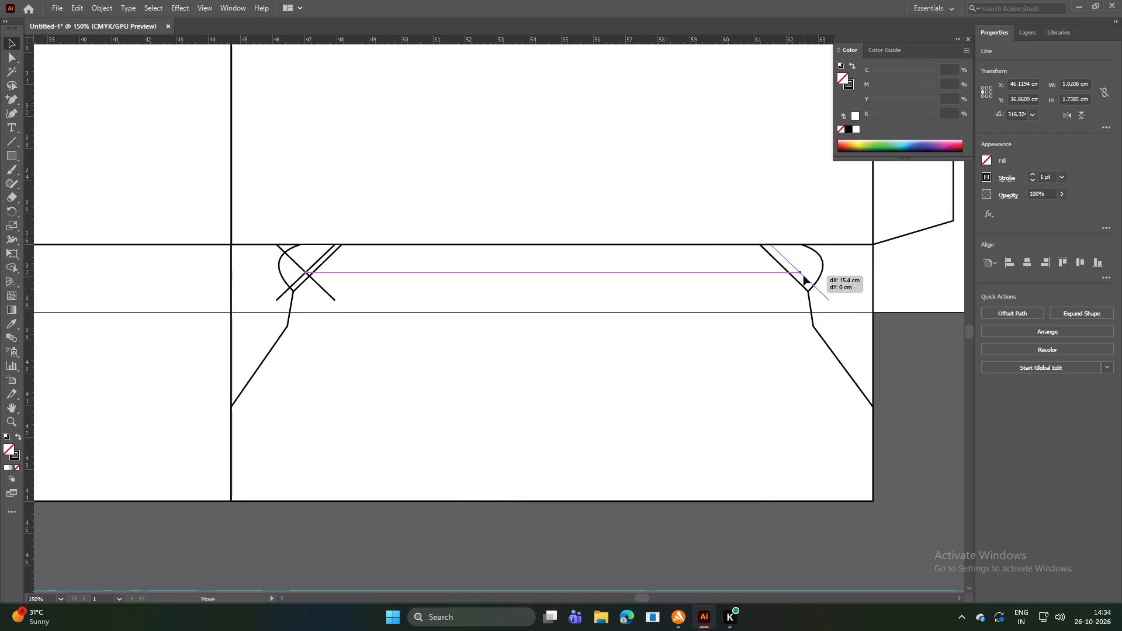
drag(804, 276, 800, 276)
drag(800, 276, 801, 276)
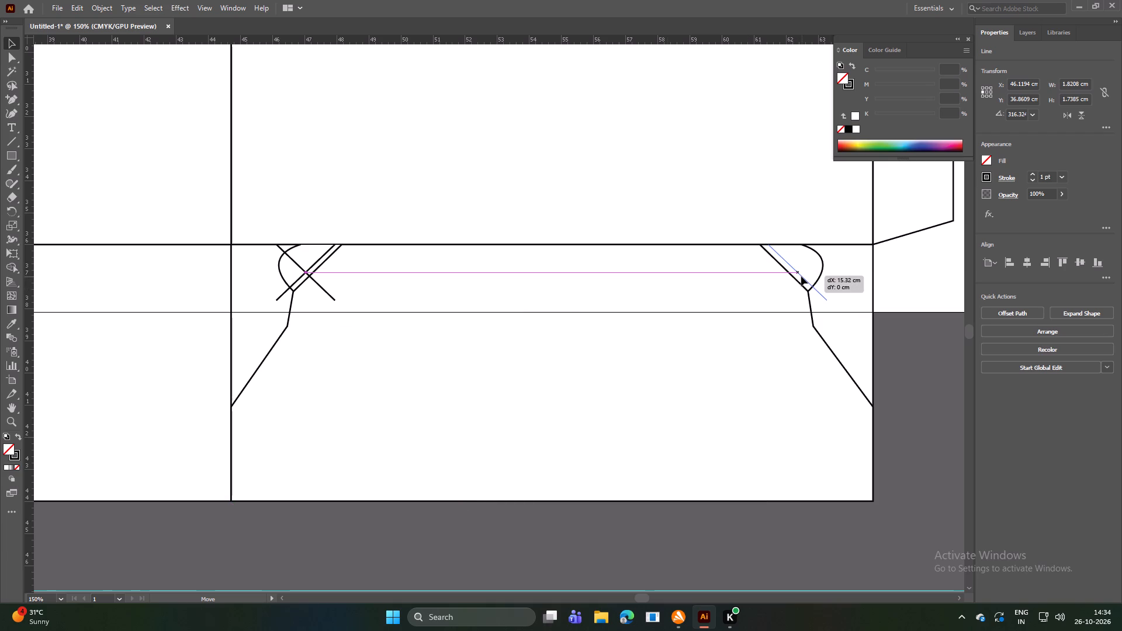
drag(801, 276, 800, 276)
click(892, 348)
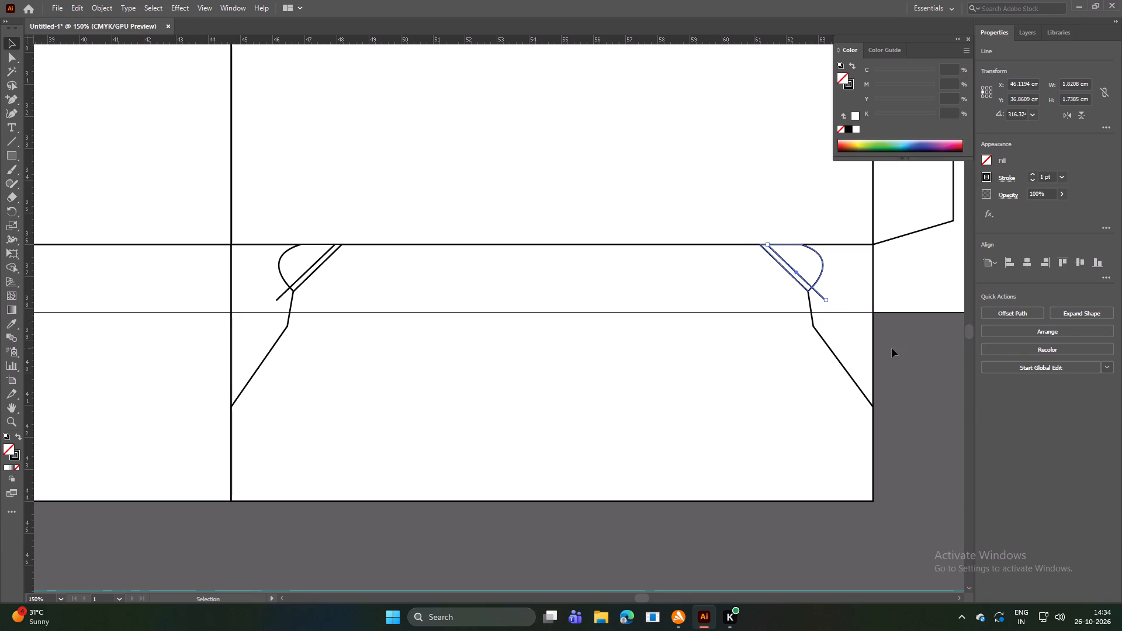
Delete the rotated closure panel copy and both its rounded tabs, keeping the two diagonal lines on the 20 by 8 cm flap.
click(822, 274)
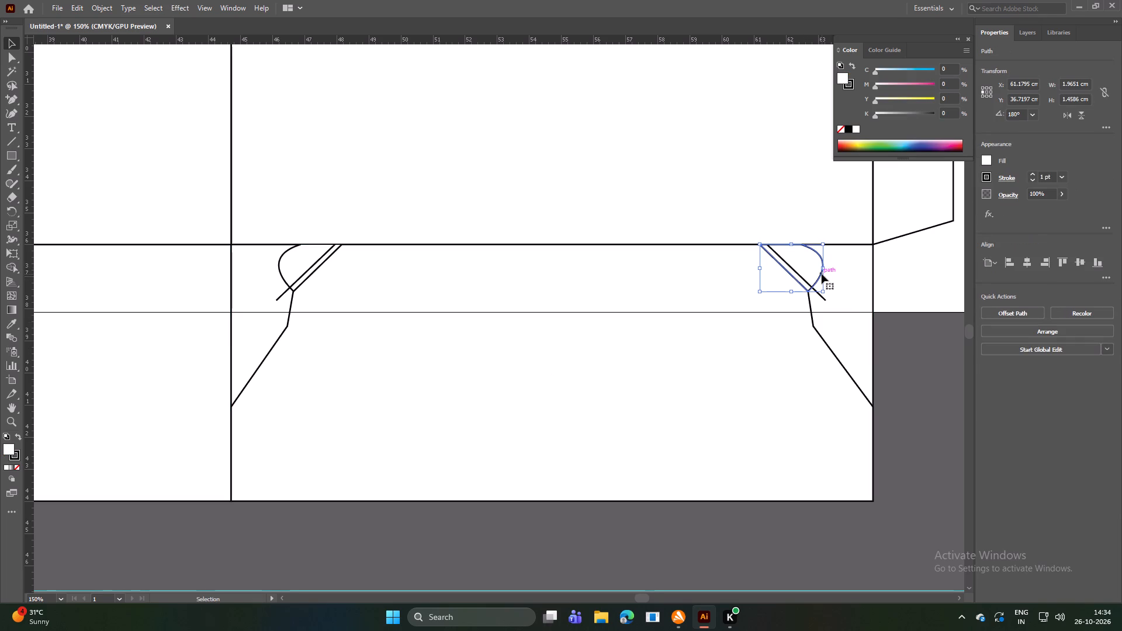
key(Delete)
click(809, 300)
key(Delete)
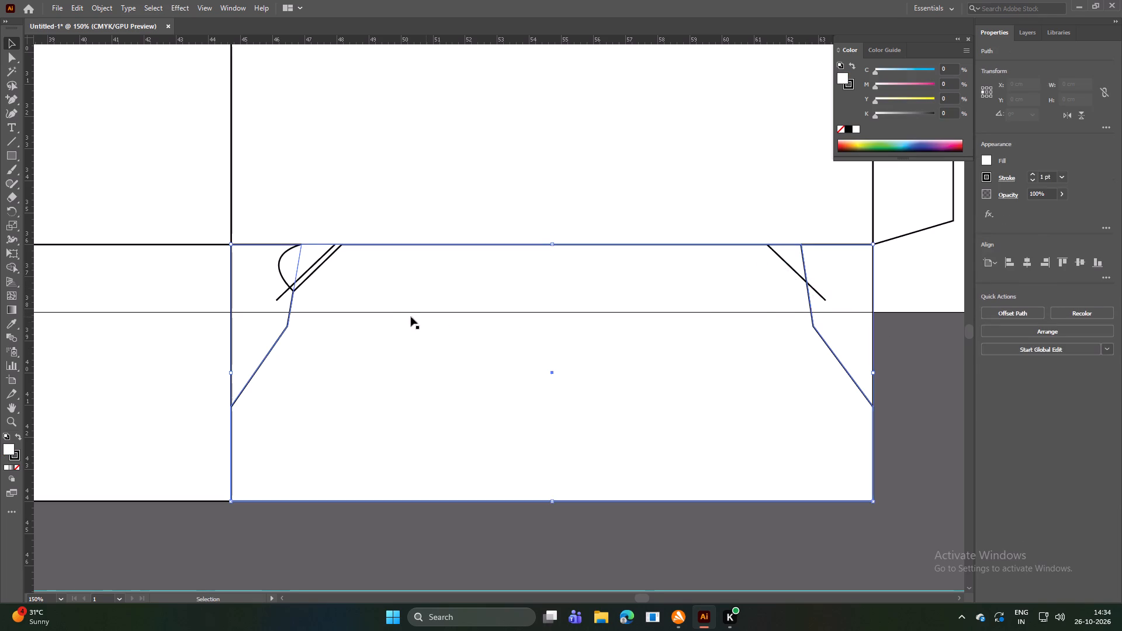
click(279, 261)
key(Delete)
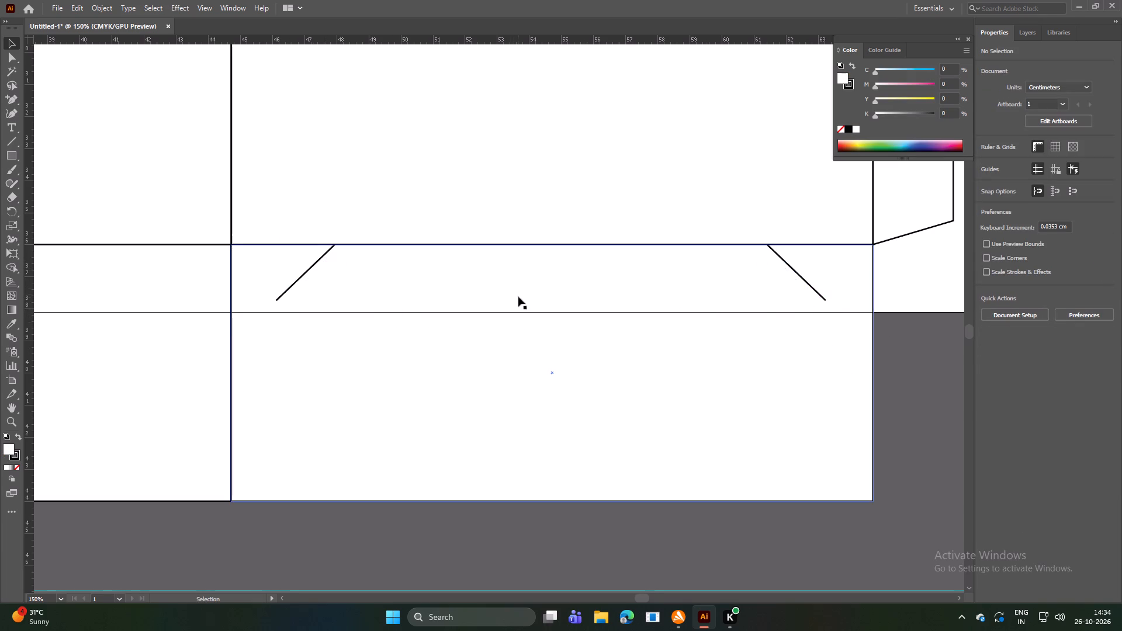
Delete the stray rectangle overlapping the artboard's top-left corner.
key(ctrl+minus)
key(ctrl+minus)
key(ctrl+minus)
key(ctrl+minus)
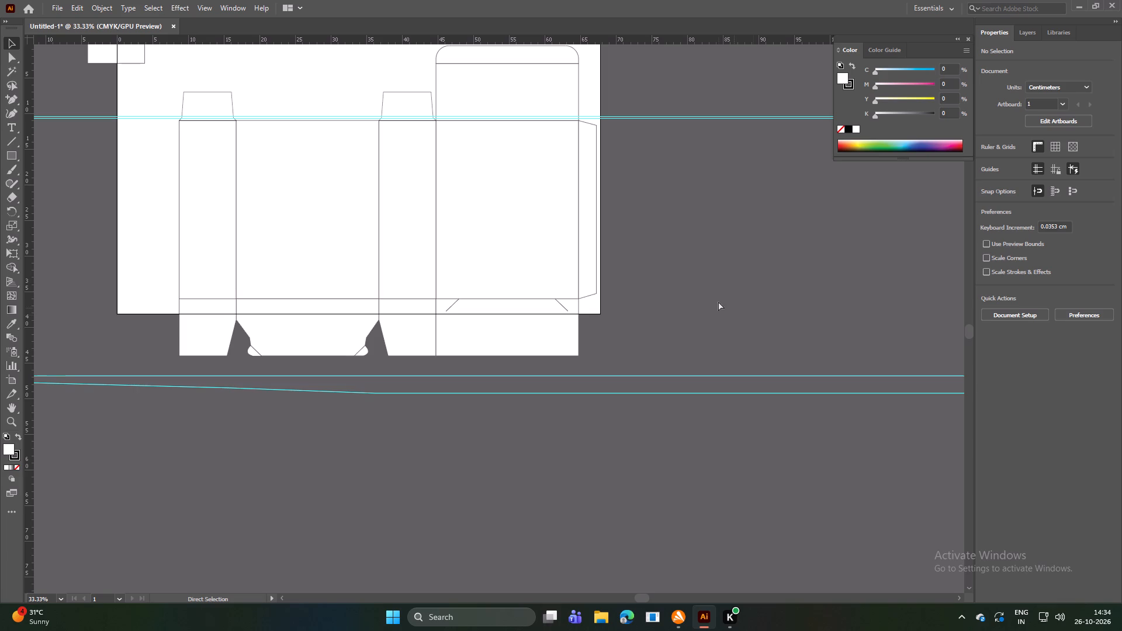
click(701, 279)
scroll(701, 279, up, 1)
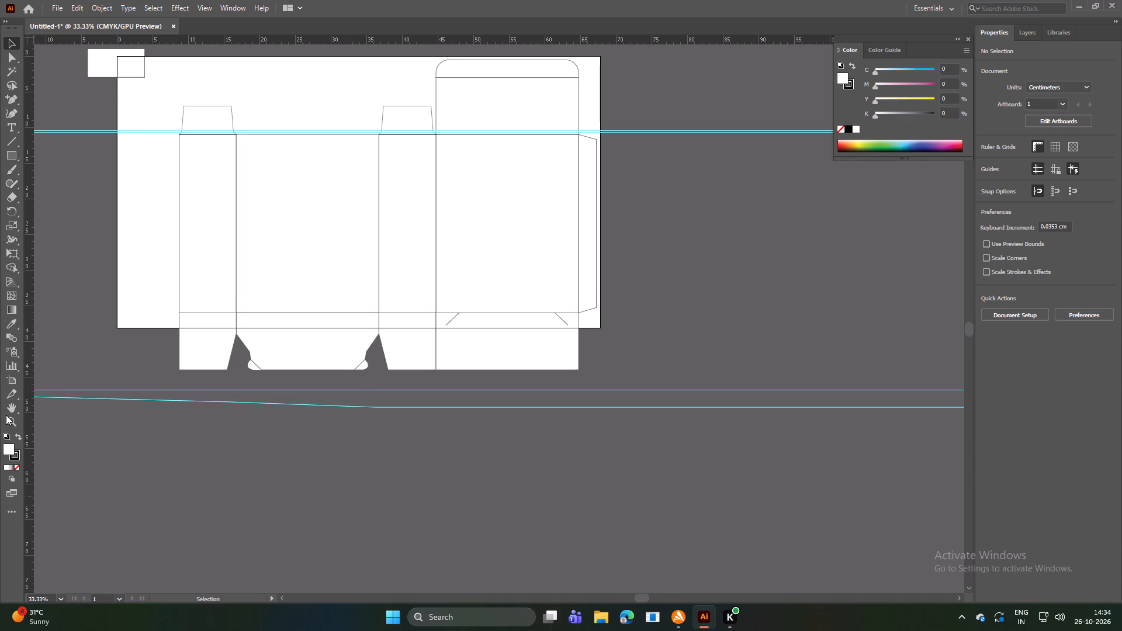
click(10, 401)
drag(479, 204, 606, 312)
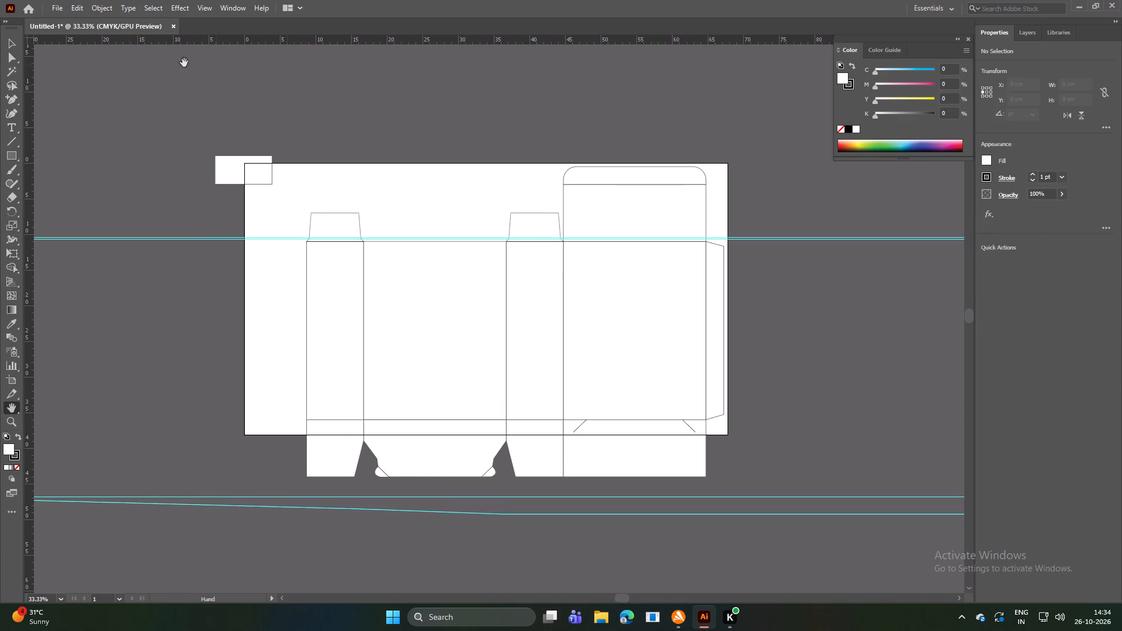
click(11, 49)
click(245, 174)
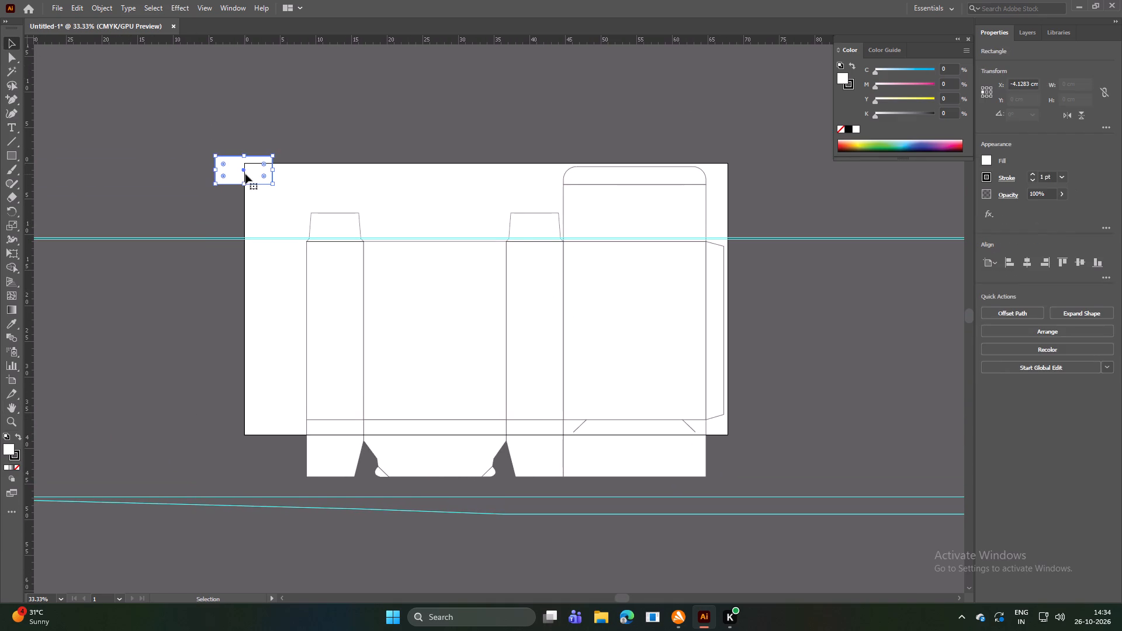
key(Delete)
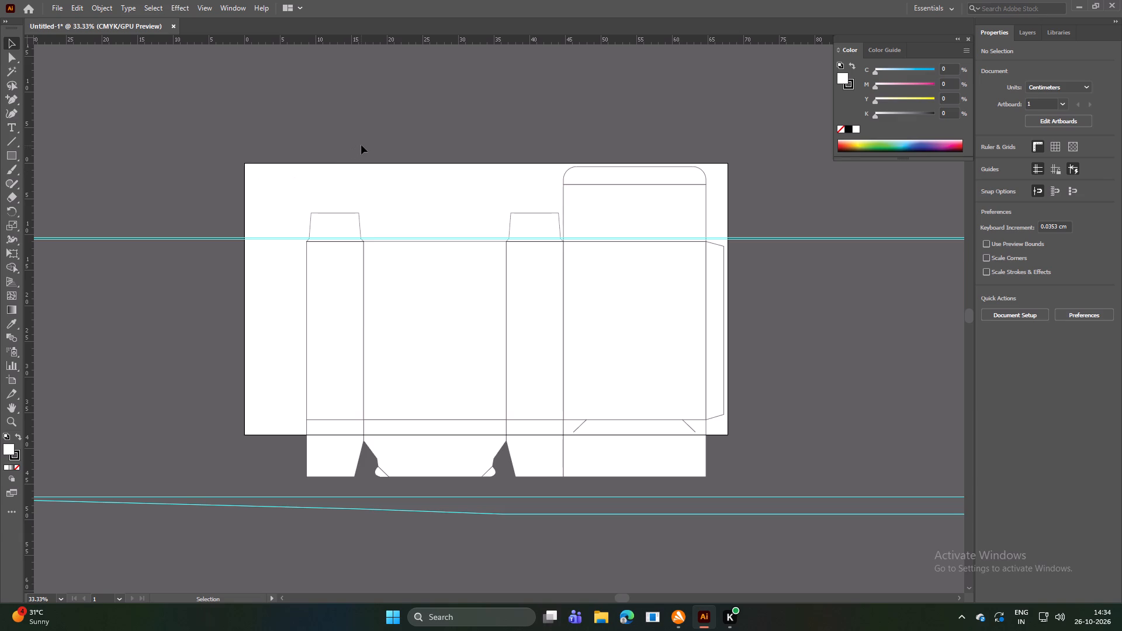
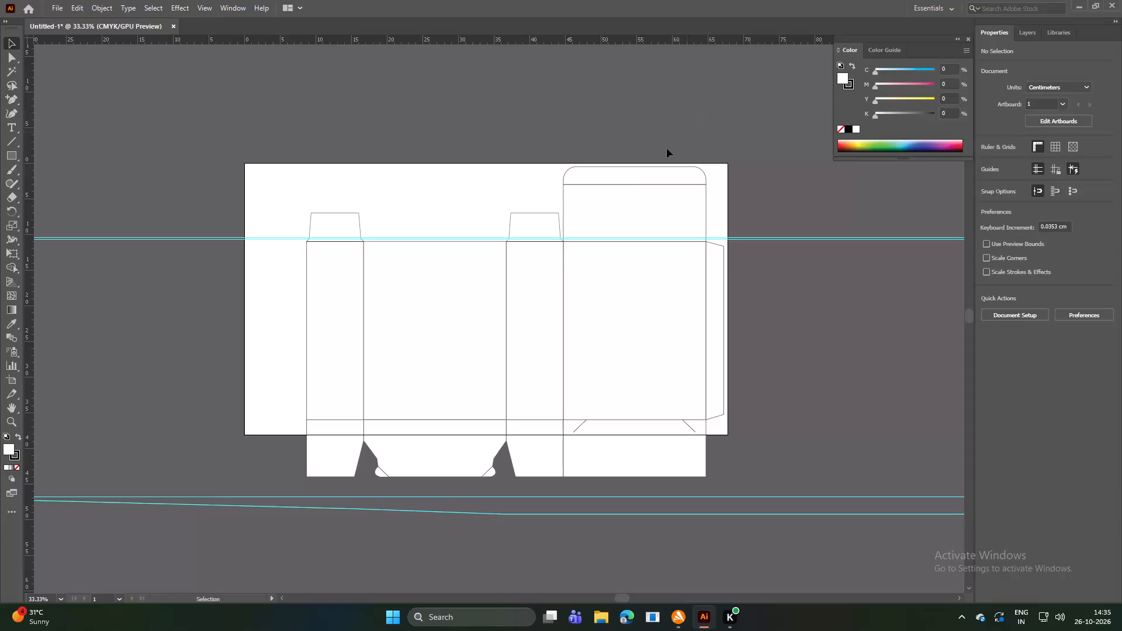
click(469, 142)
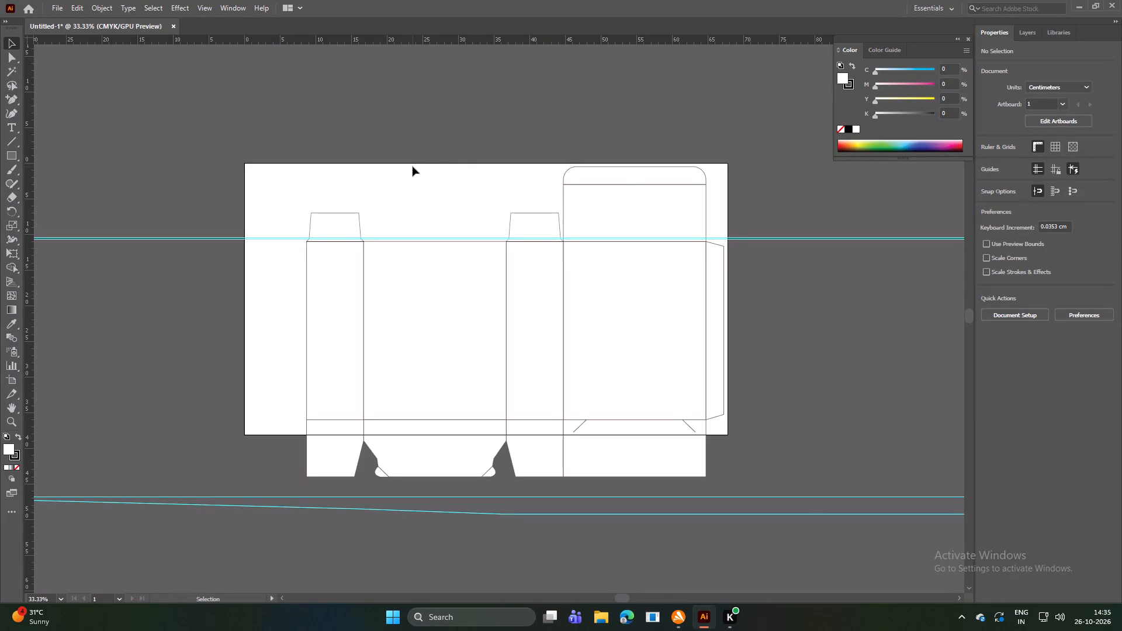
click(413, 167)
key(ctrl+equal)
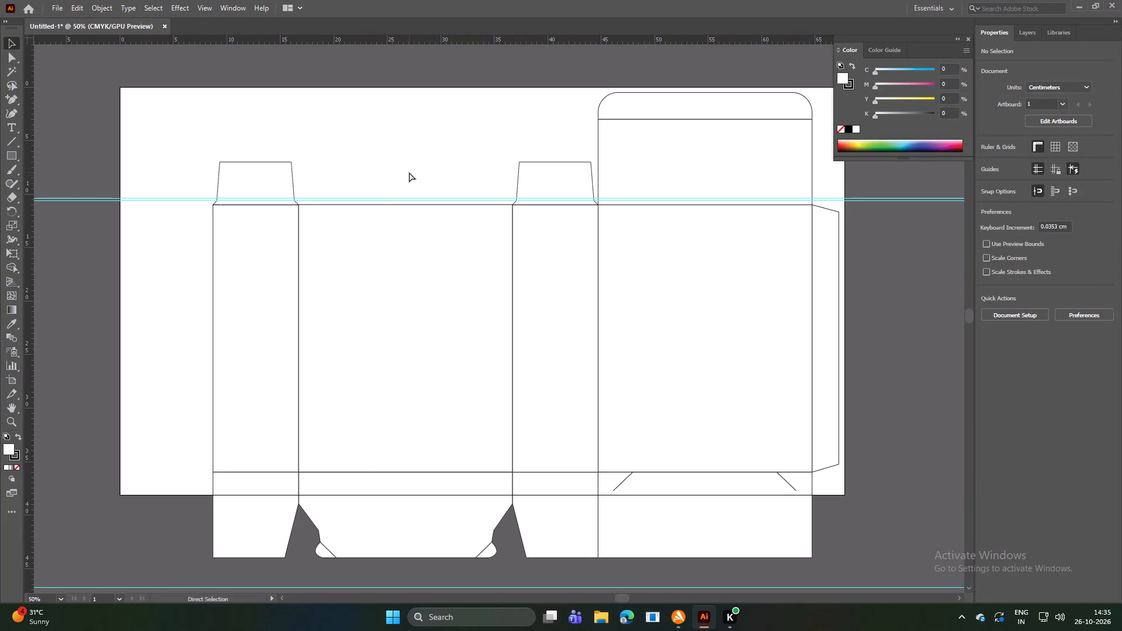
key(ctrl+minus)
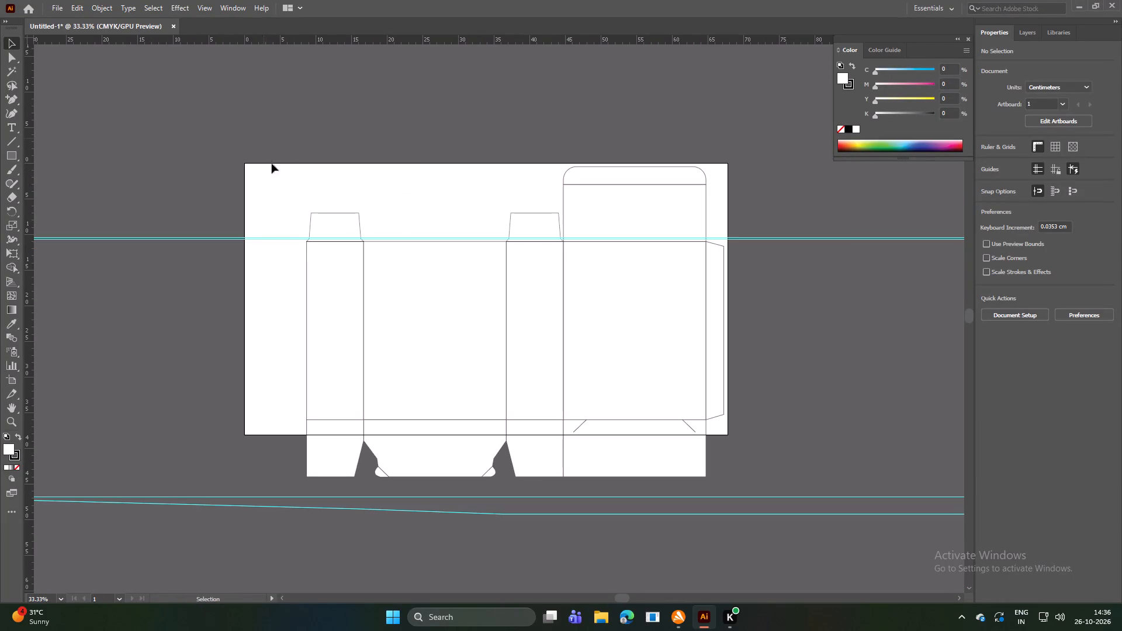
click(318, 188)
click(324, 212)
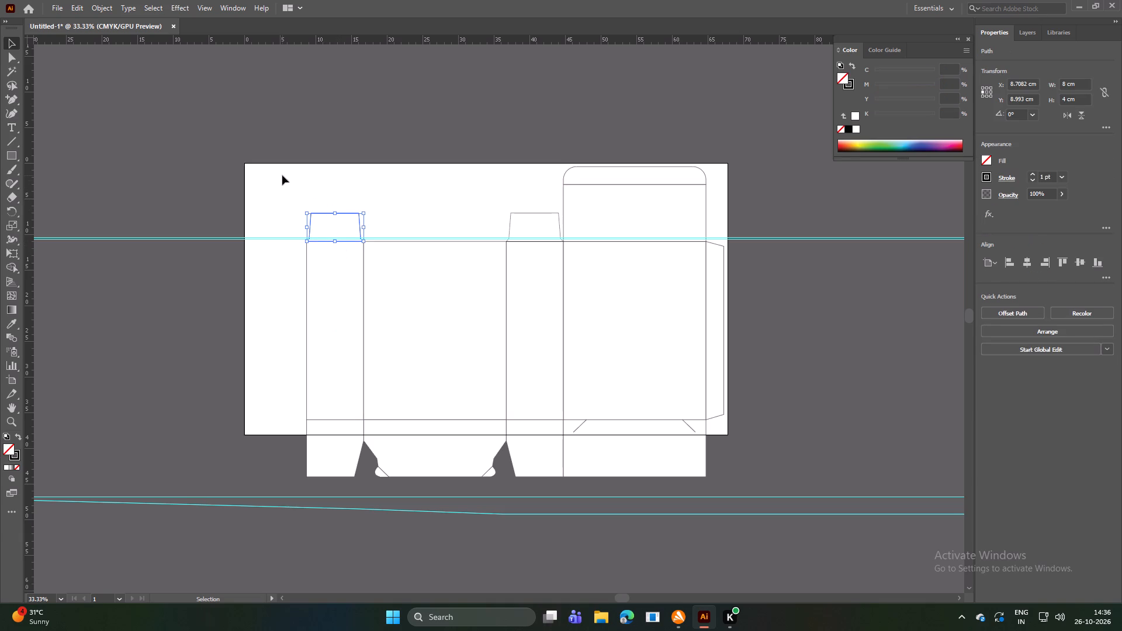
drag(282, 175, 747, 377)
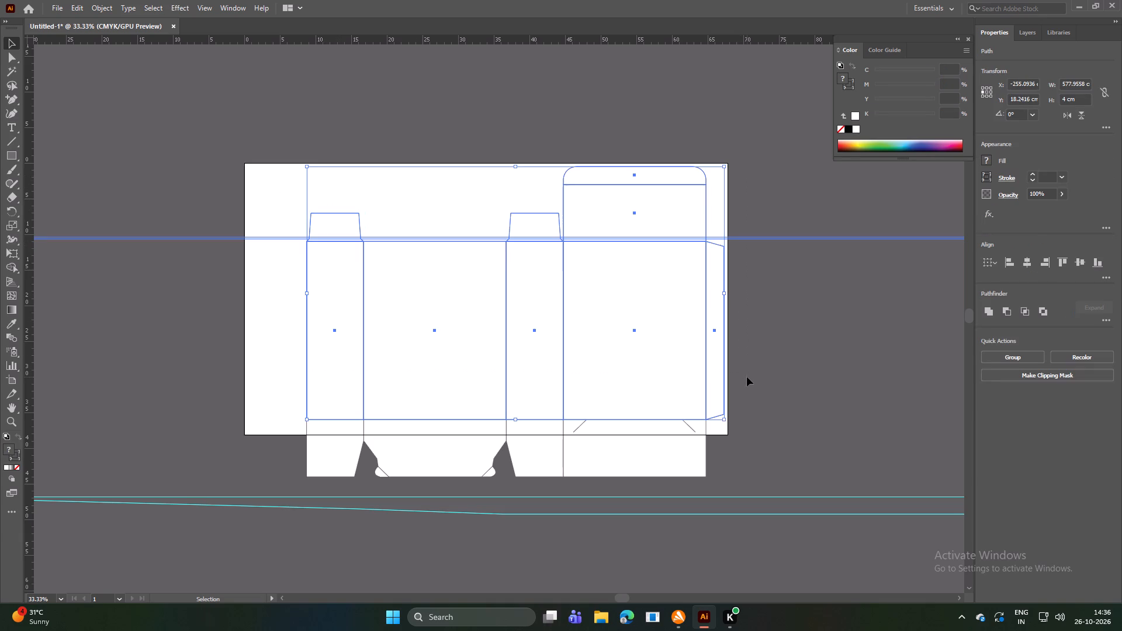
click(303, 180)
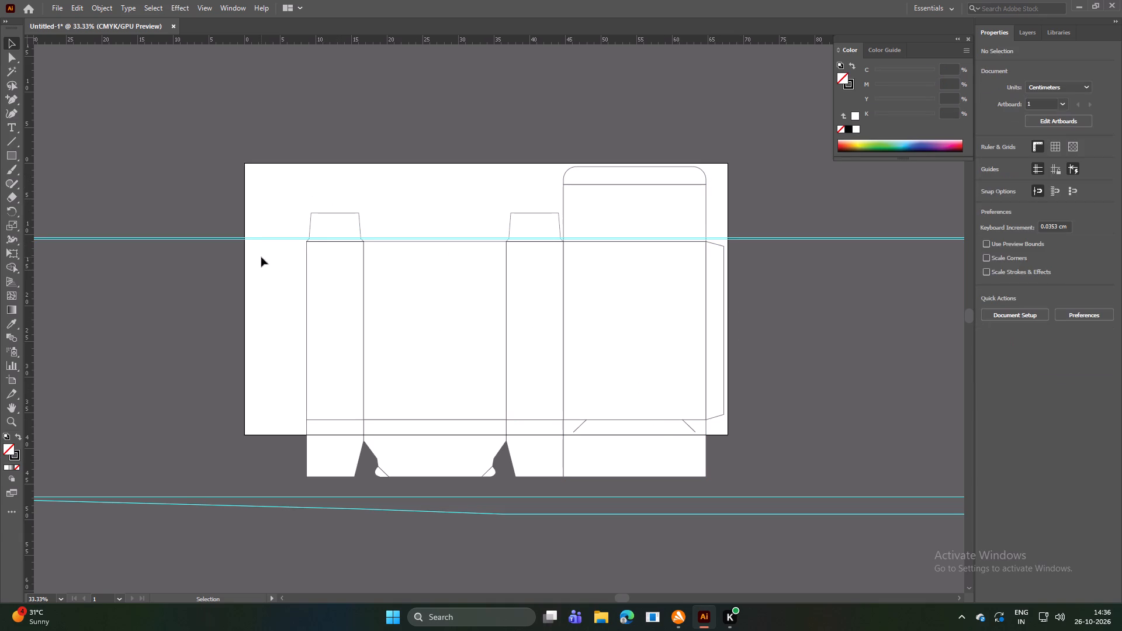
Delete the stray long lines running across the top of the panels and those below the dieline.
drag(255, 217, 264, 254)
key(Delete)
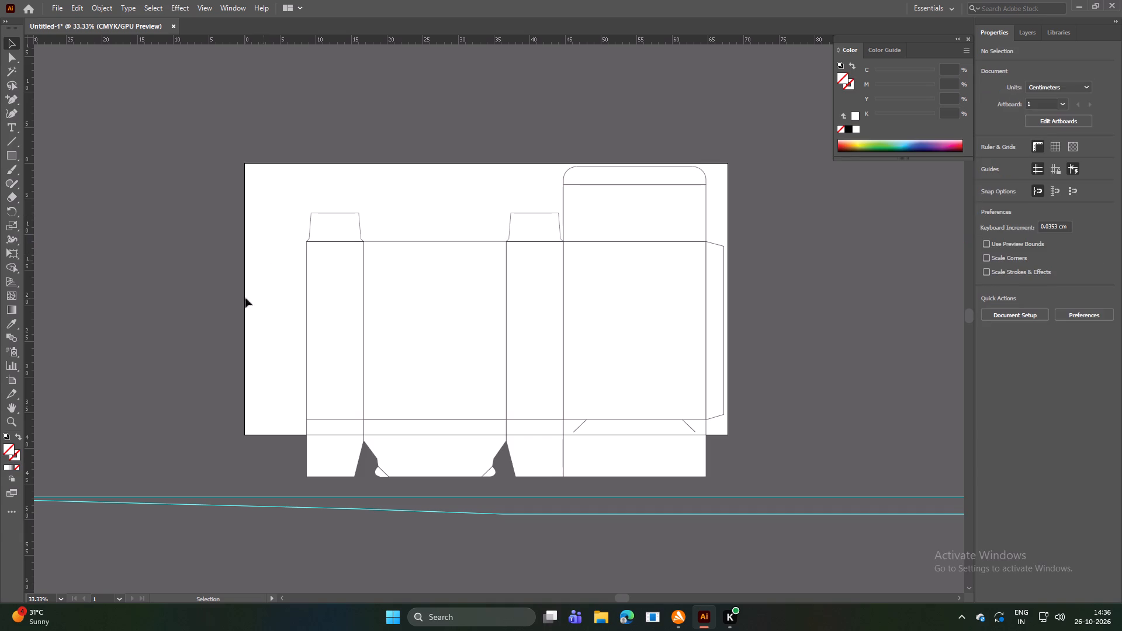
drag(193, 456, 223, 552)
key(backslash)
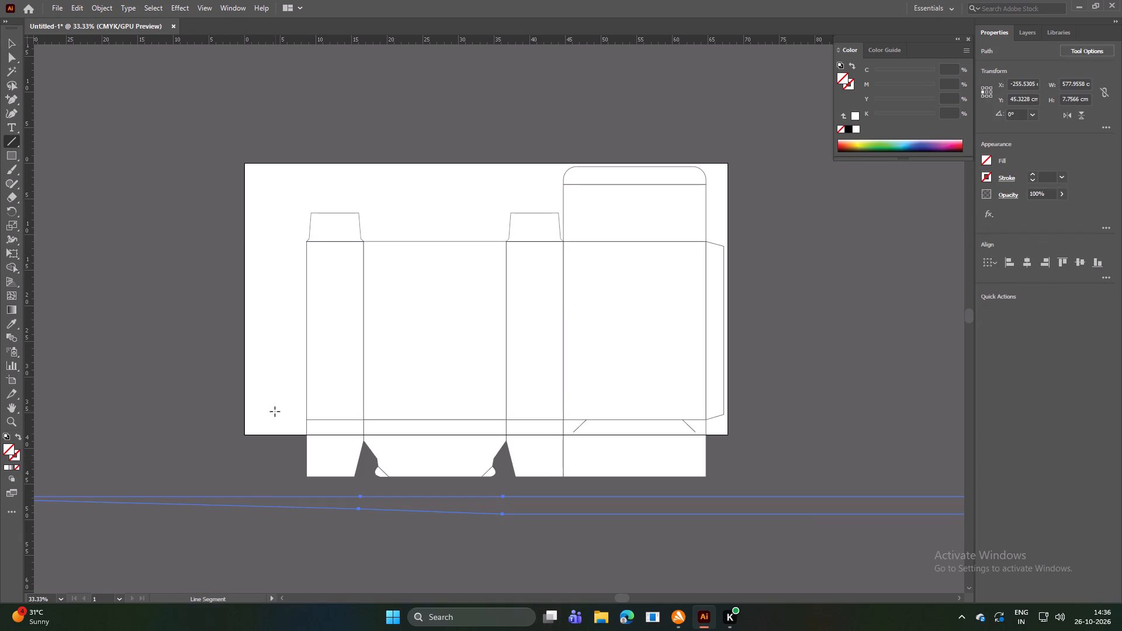
key(Delete)
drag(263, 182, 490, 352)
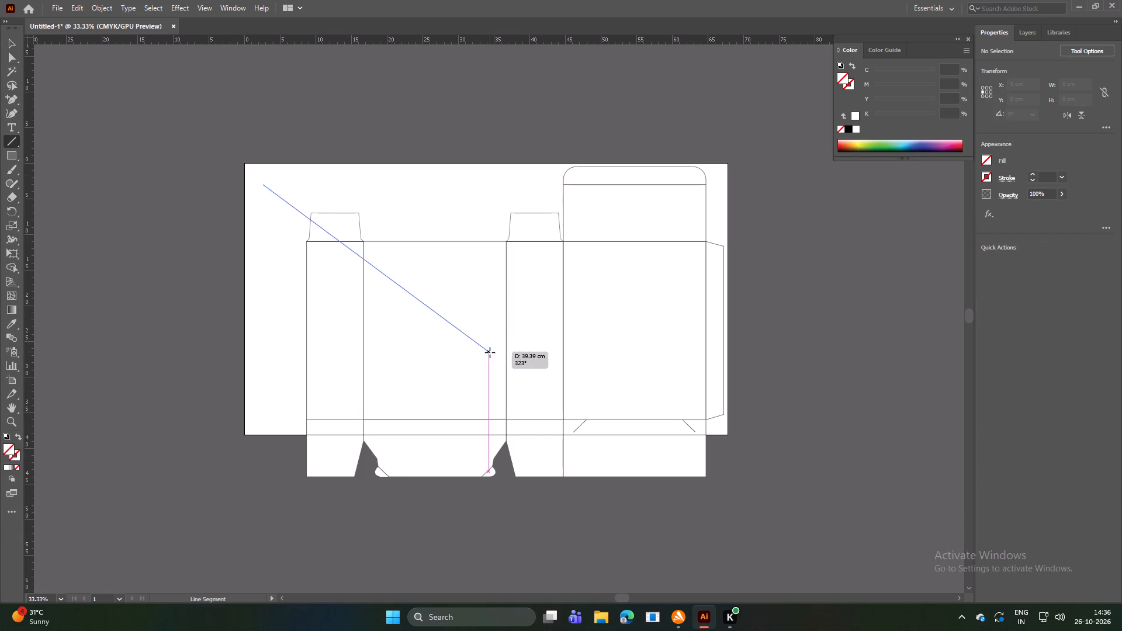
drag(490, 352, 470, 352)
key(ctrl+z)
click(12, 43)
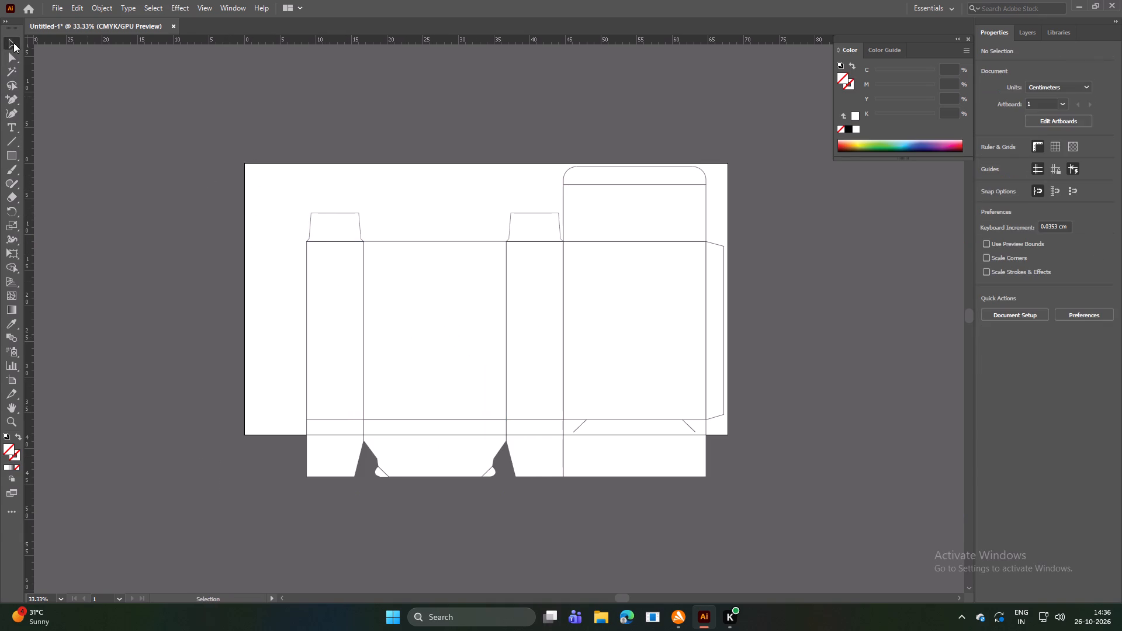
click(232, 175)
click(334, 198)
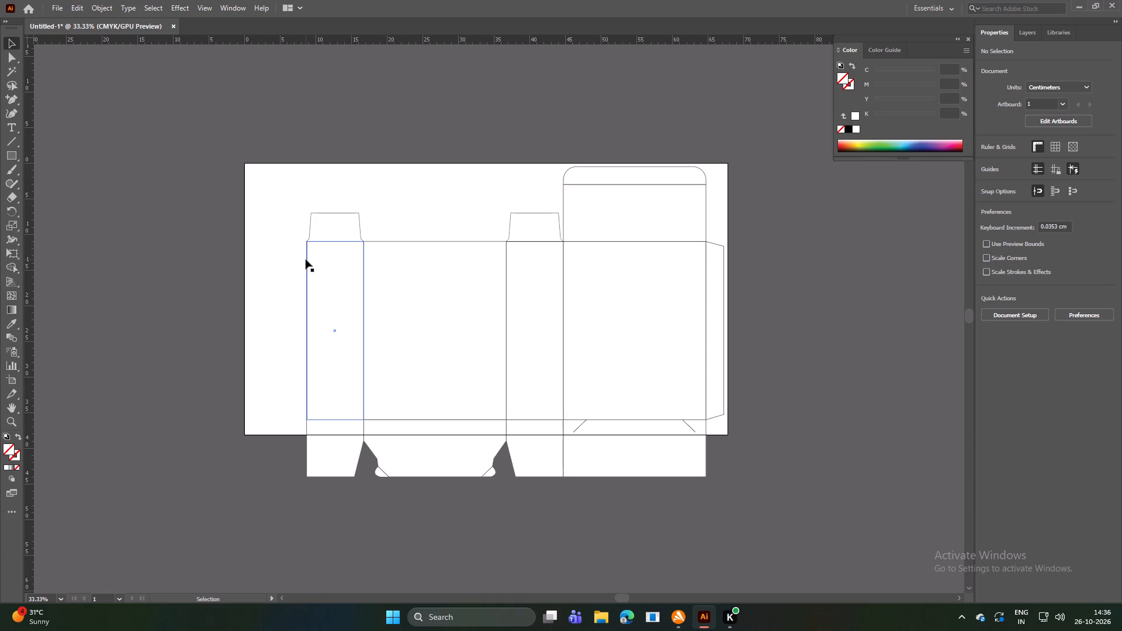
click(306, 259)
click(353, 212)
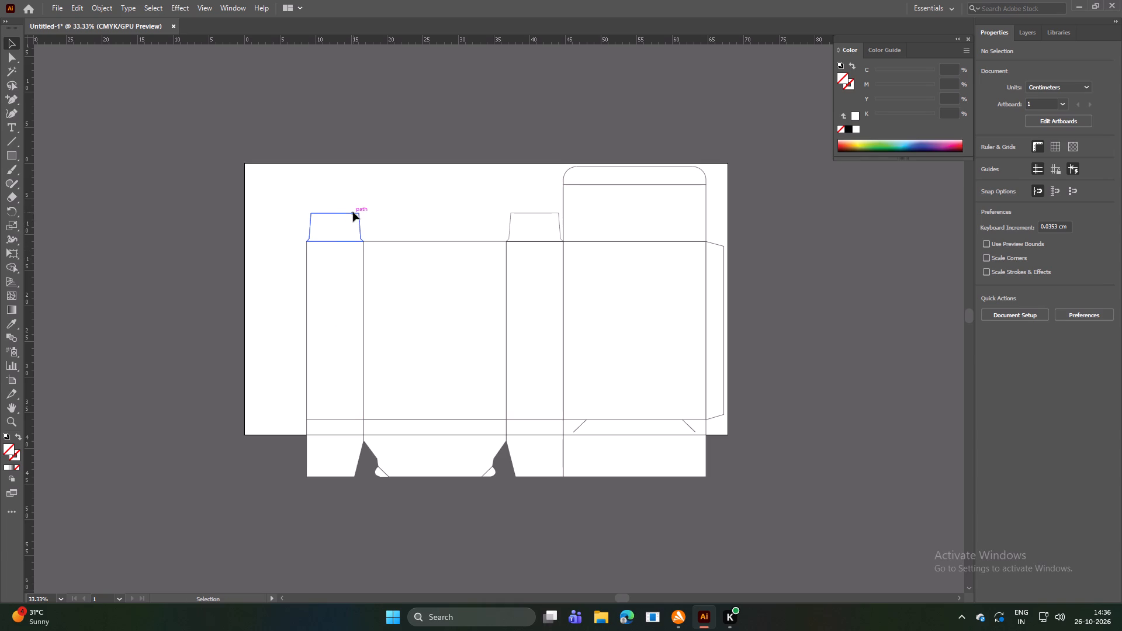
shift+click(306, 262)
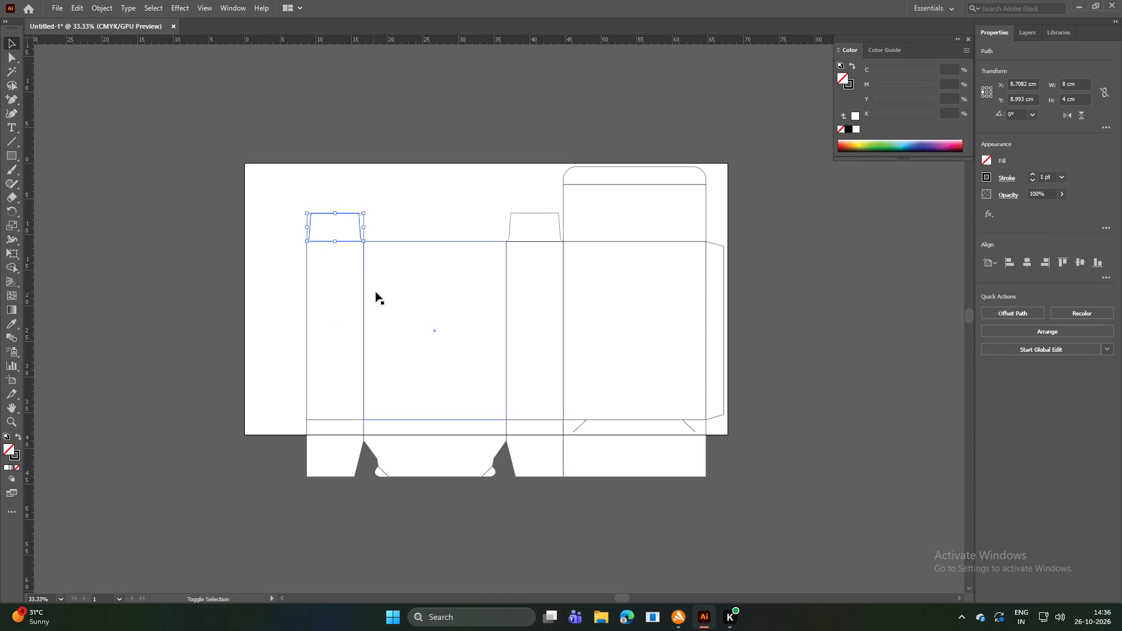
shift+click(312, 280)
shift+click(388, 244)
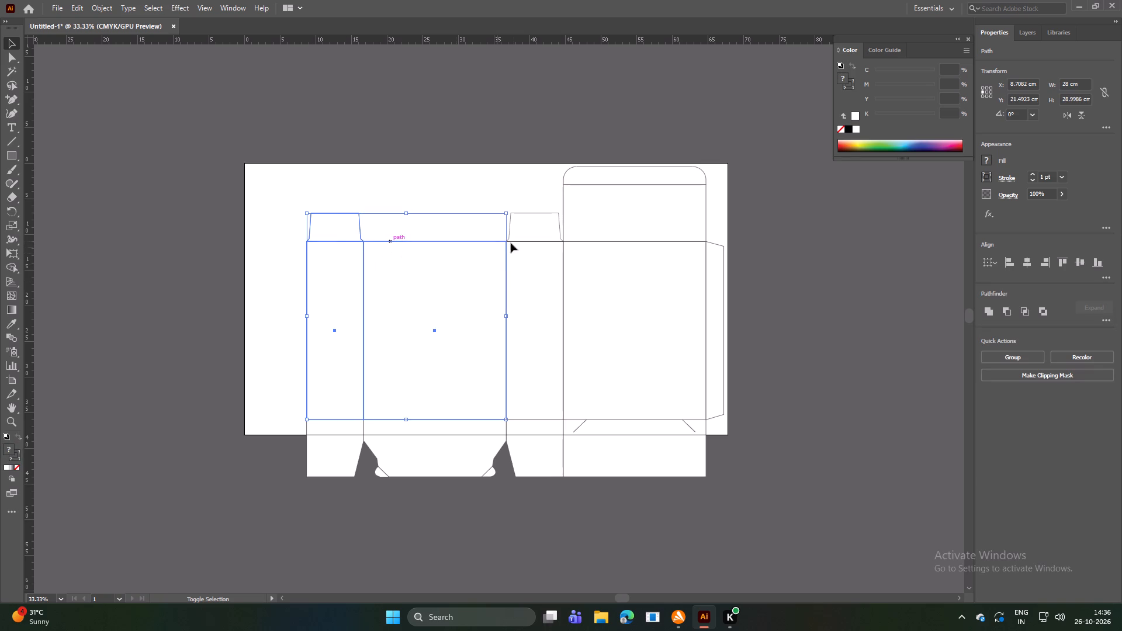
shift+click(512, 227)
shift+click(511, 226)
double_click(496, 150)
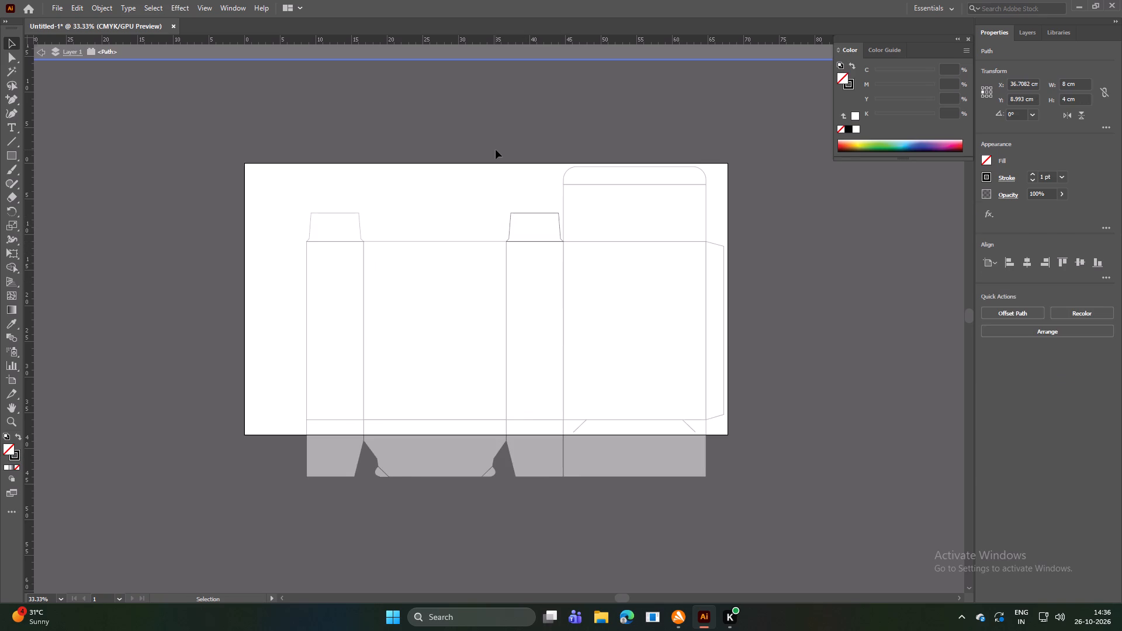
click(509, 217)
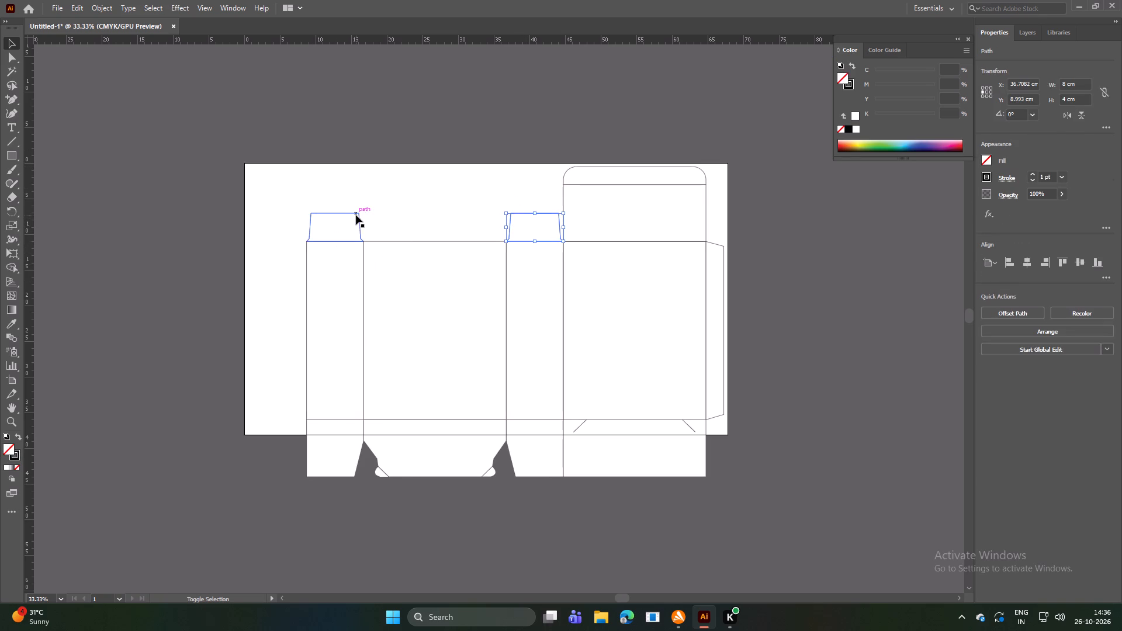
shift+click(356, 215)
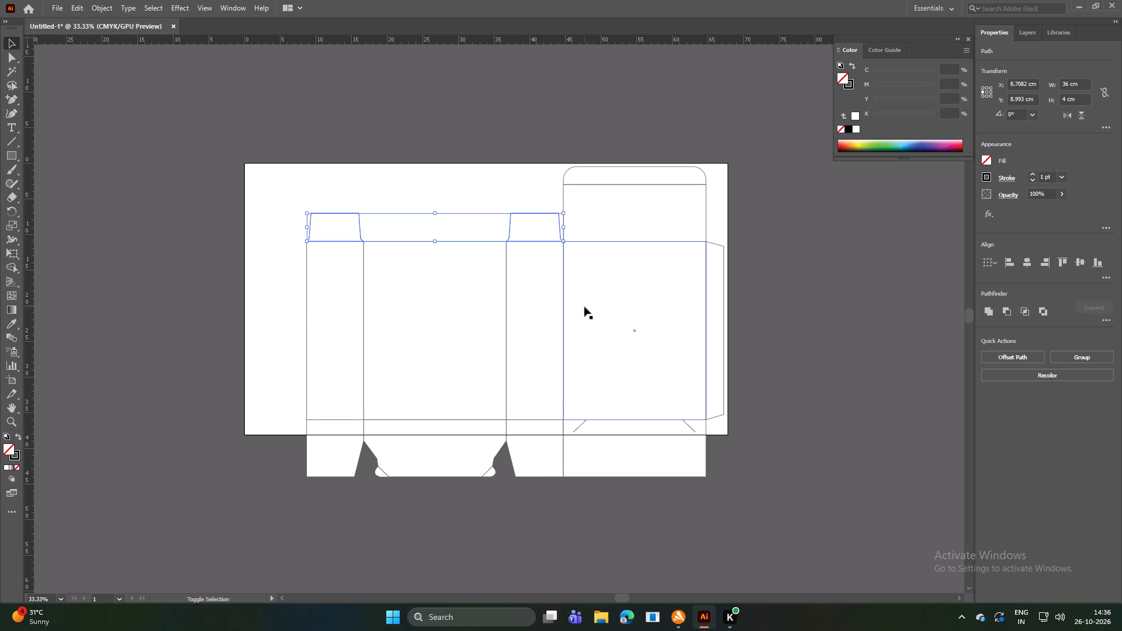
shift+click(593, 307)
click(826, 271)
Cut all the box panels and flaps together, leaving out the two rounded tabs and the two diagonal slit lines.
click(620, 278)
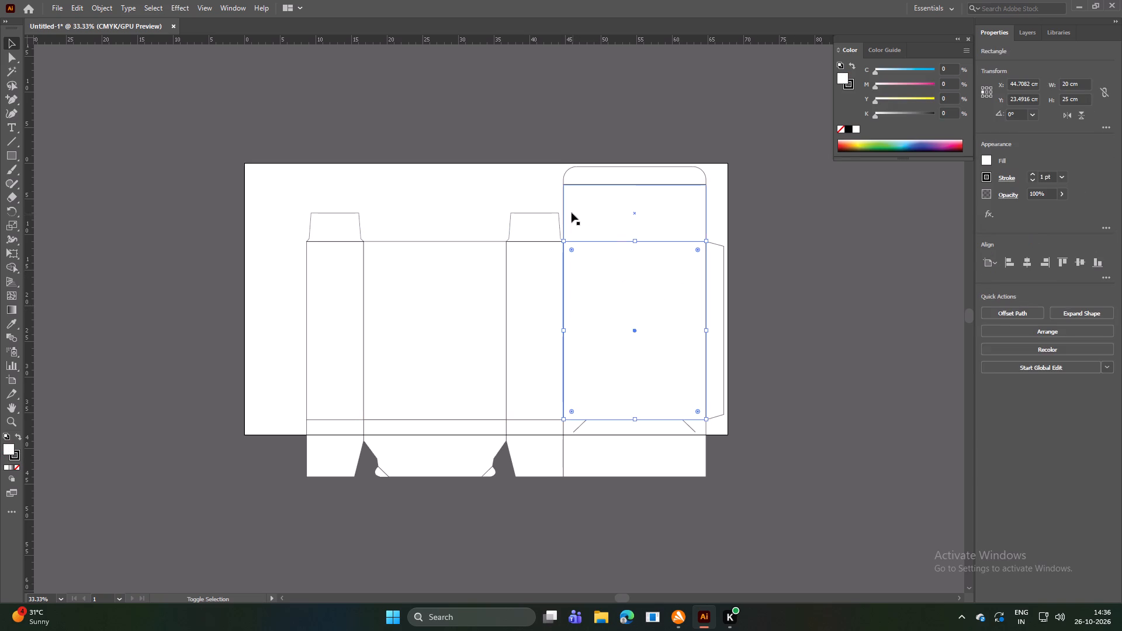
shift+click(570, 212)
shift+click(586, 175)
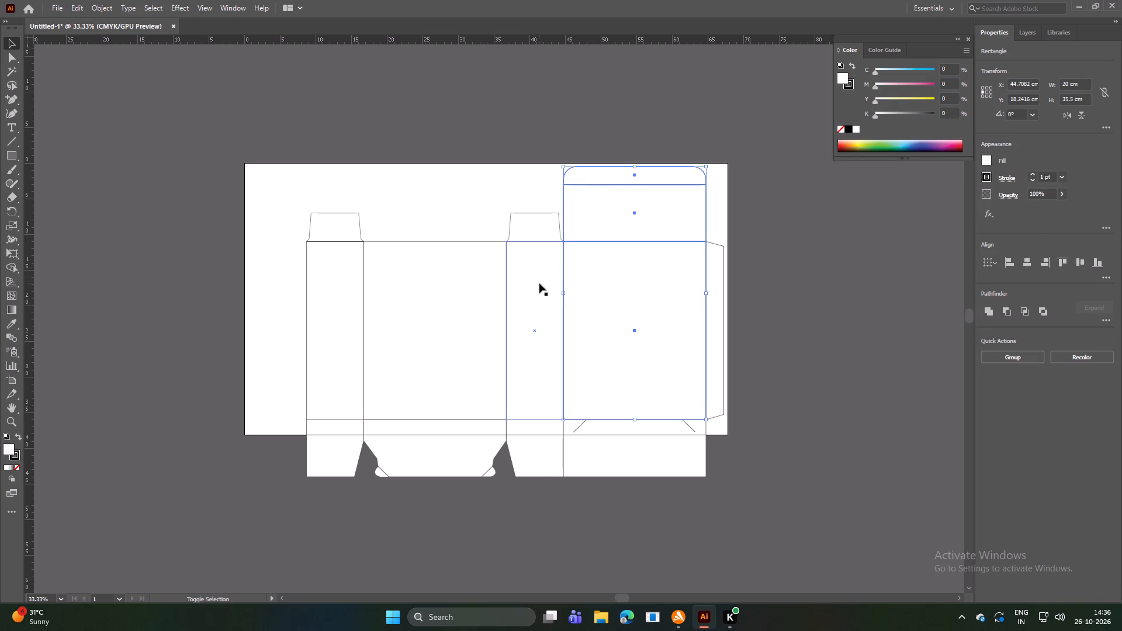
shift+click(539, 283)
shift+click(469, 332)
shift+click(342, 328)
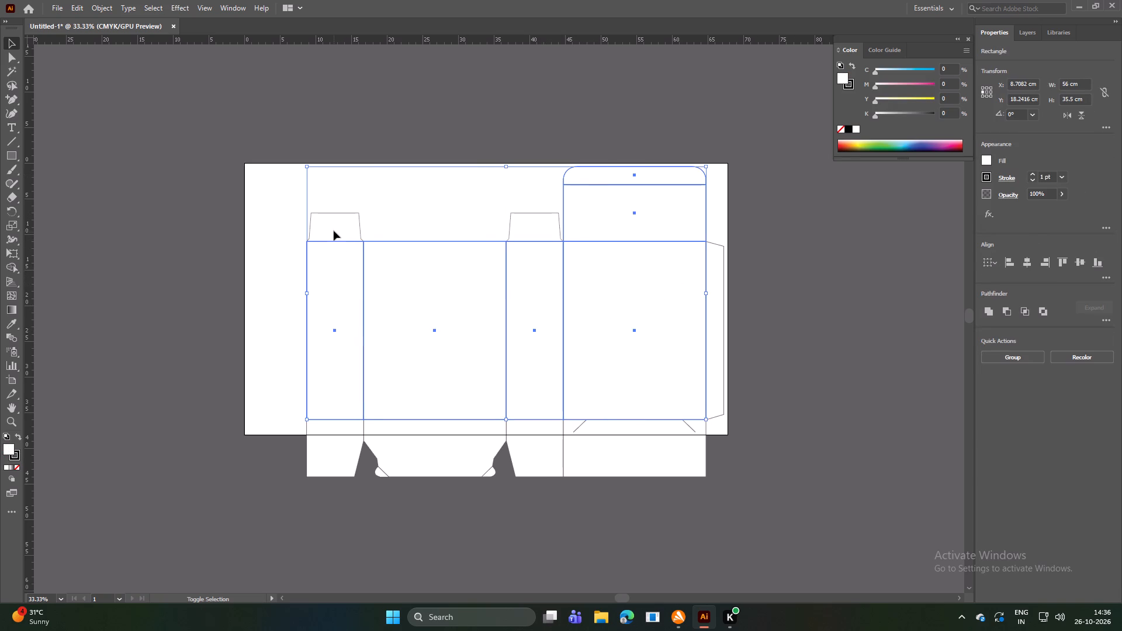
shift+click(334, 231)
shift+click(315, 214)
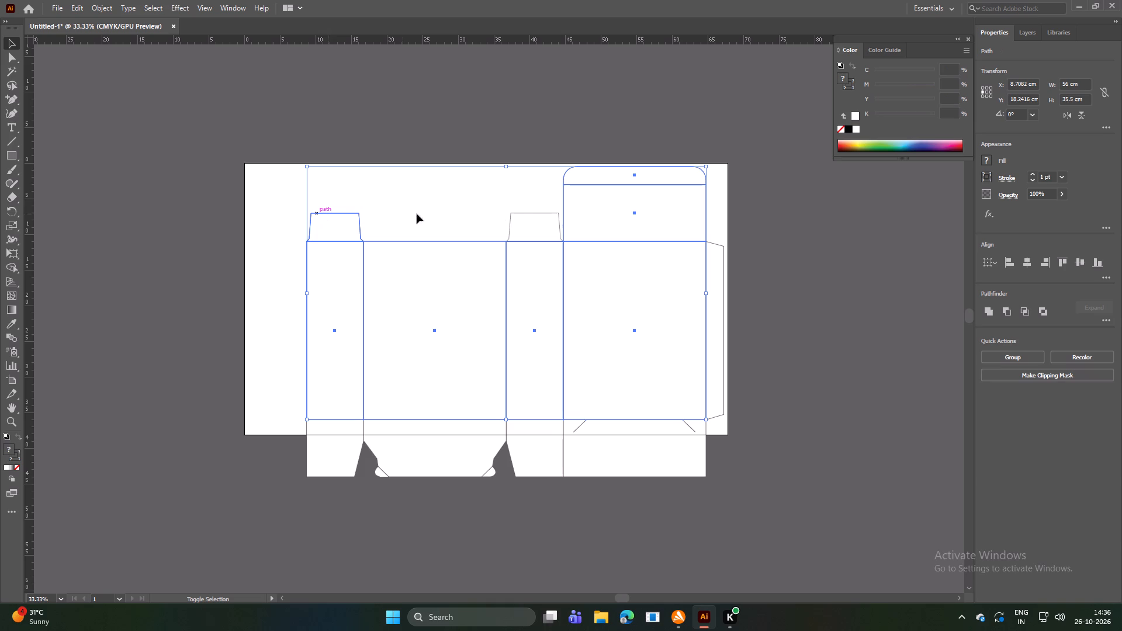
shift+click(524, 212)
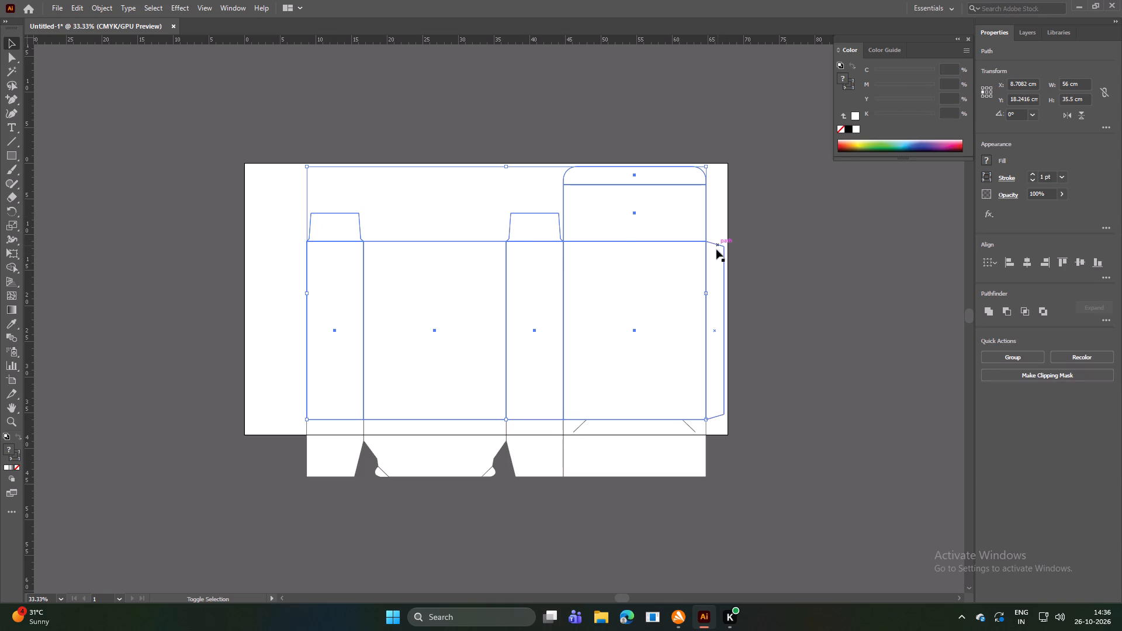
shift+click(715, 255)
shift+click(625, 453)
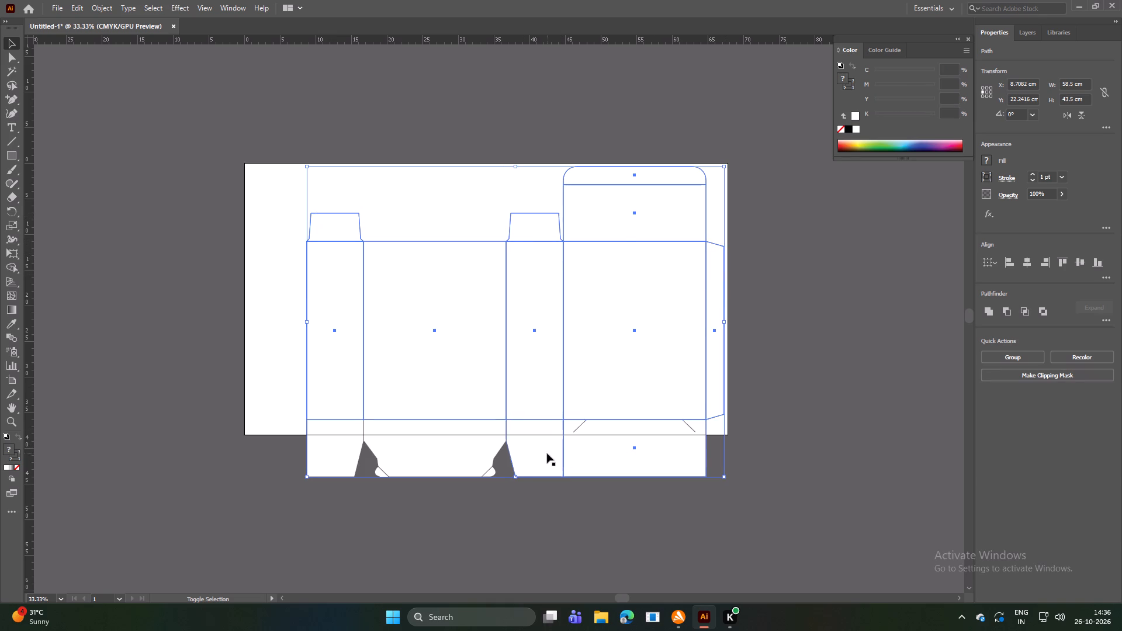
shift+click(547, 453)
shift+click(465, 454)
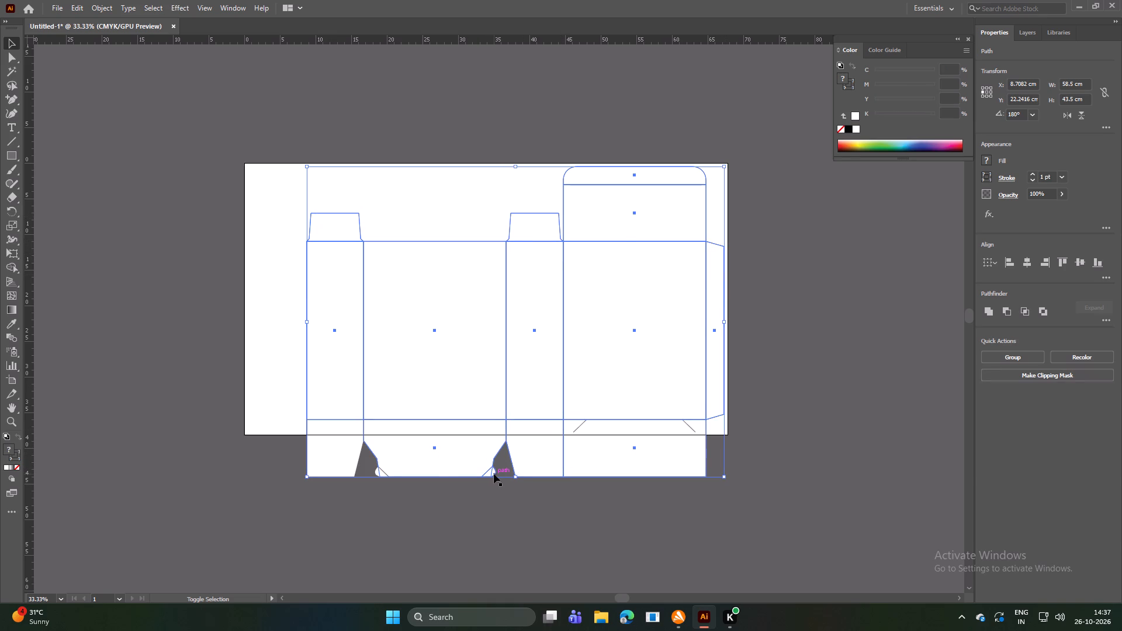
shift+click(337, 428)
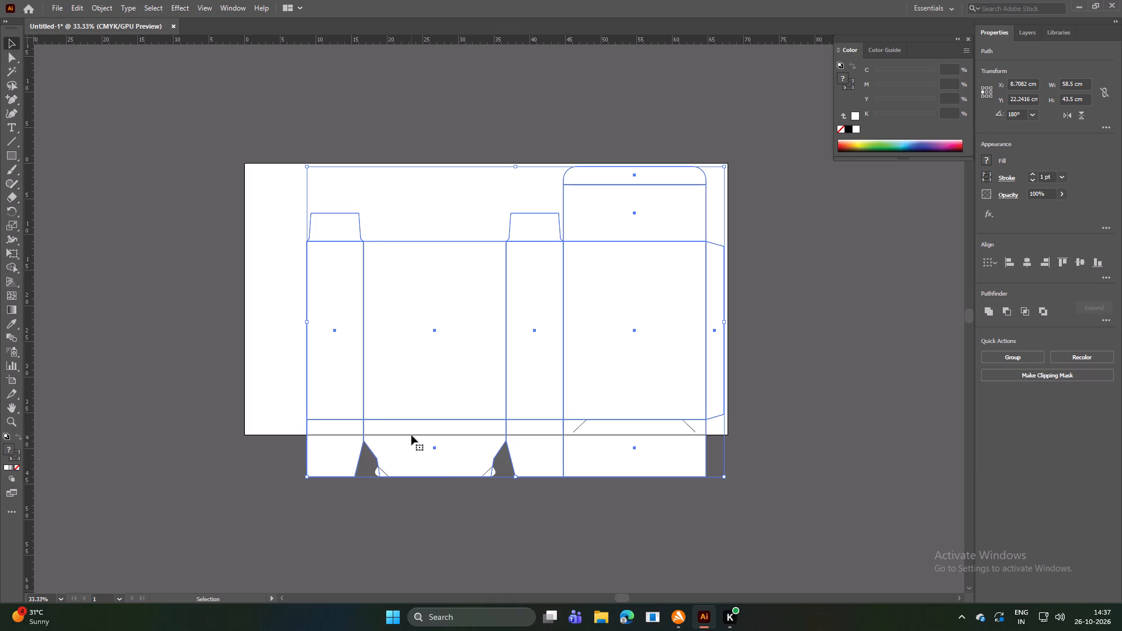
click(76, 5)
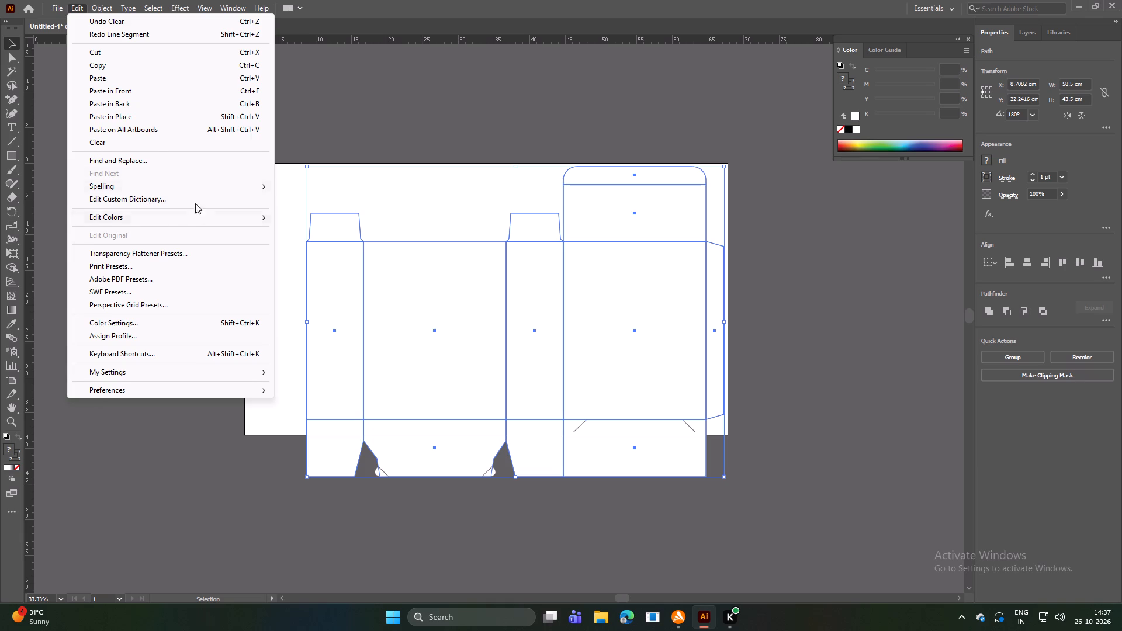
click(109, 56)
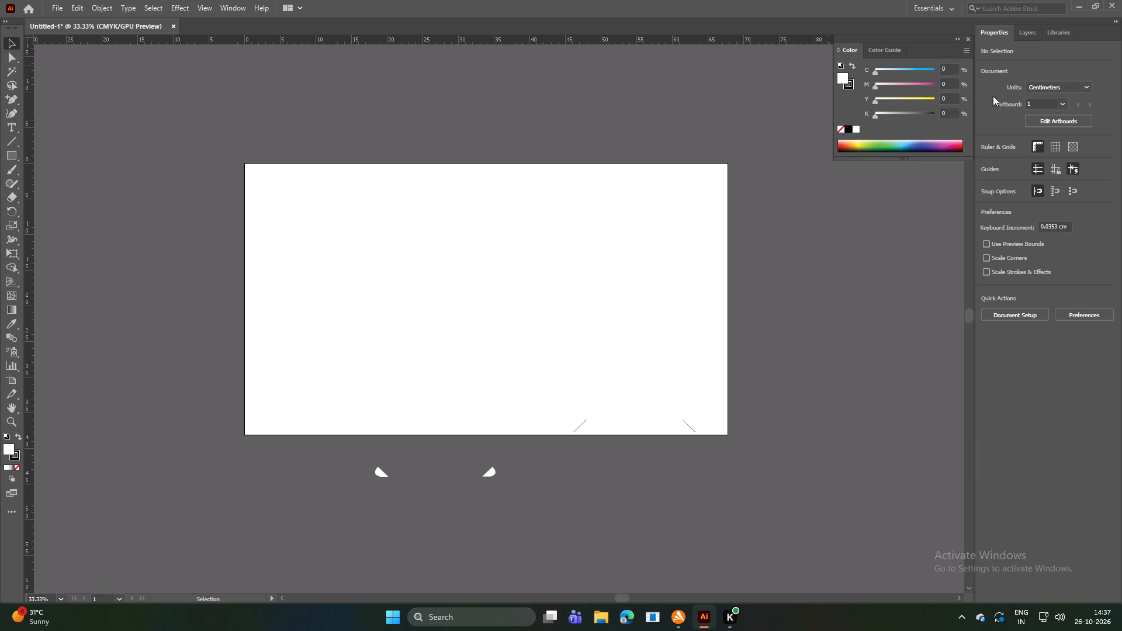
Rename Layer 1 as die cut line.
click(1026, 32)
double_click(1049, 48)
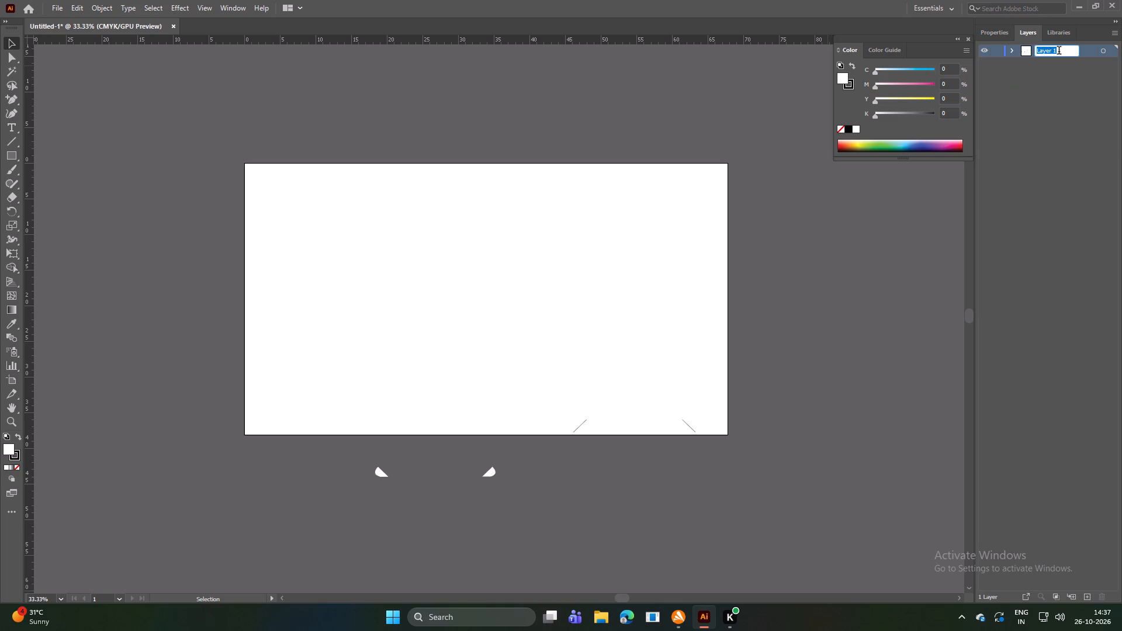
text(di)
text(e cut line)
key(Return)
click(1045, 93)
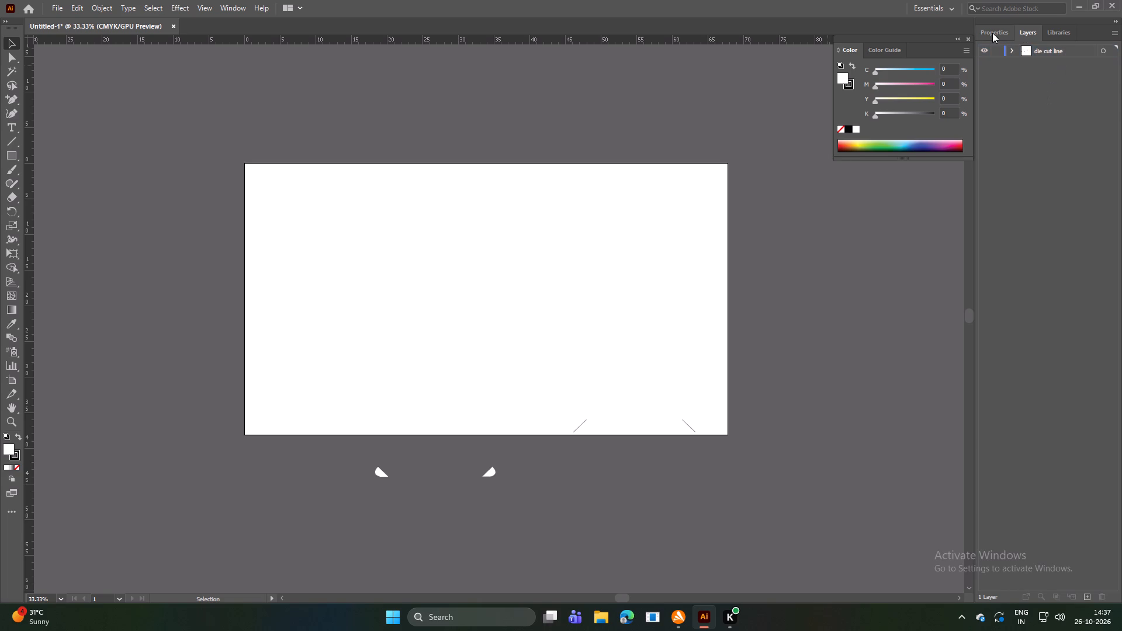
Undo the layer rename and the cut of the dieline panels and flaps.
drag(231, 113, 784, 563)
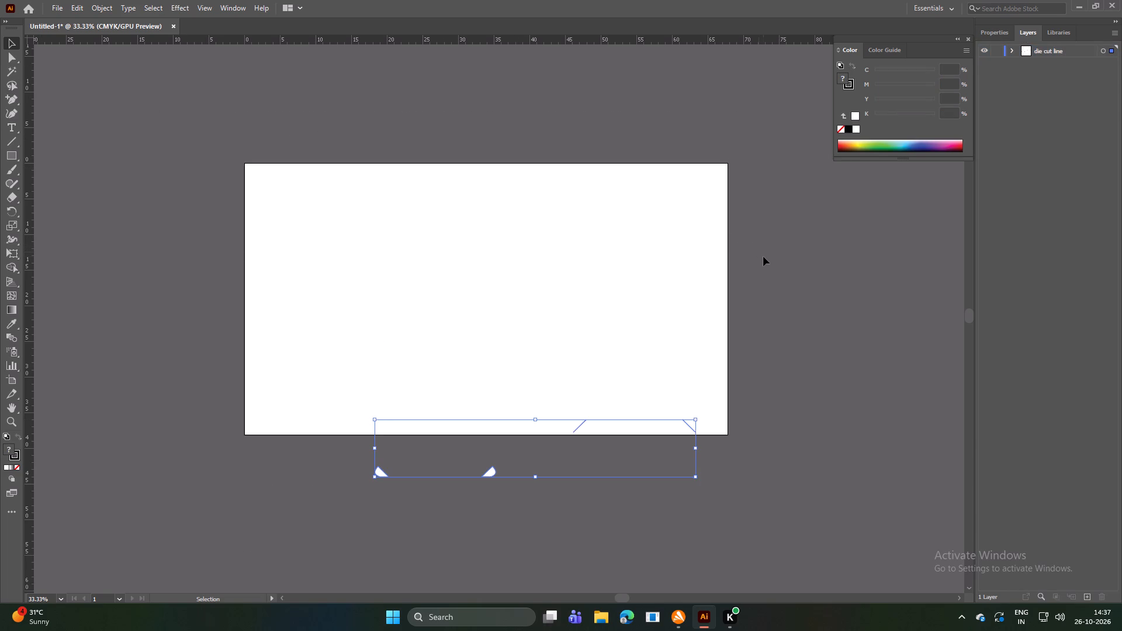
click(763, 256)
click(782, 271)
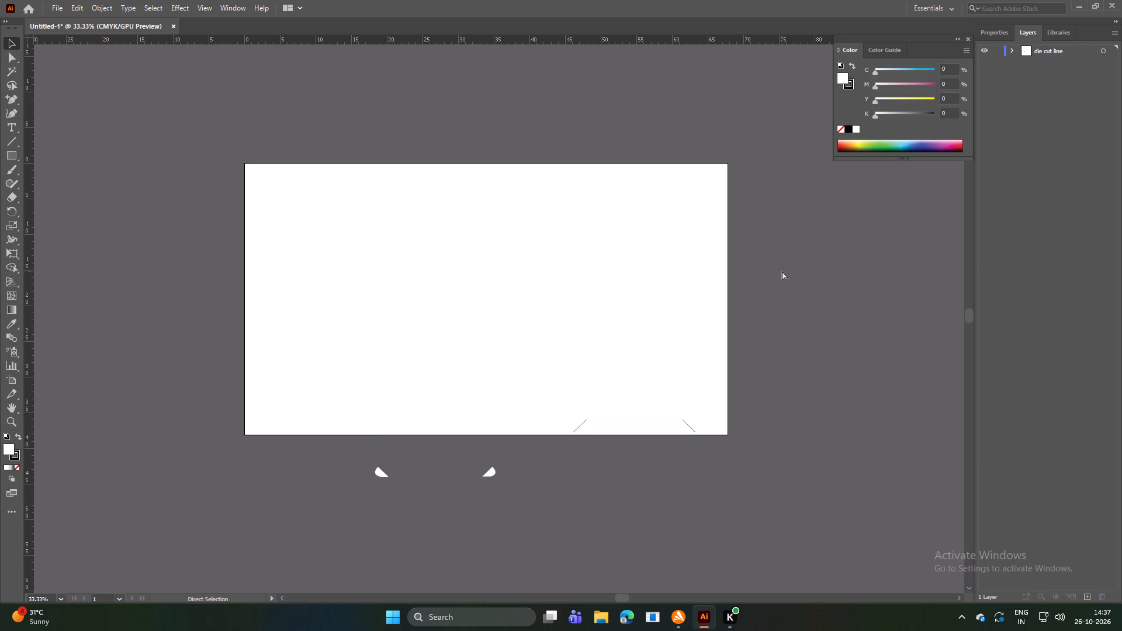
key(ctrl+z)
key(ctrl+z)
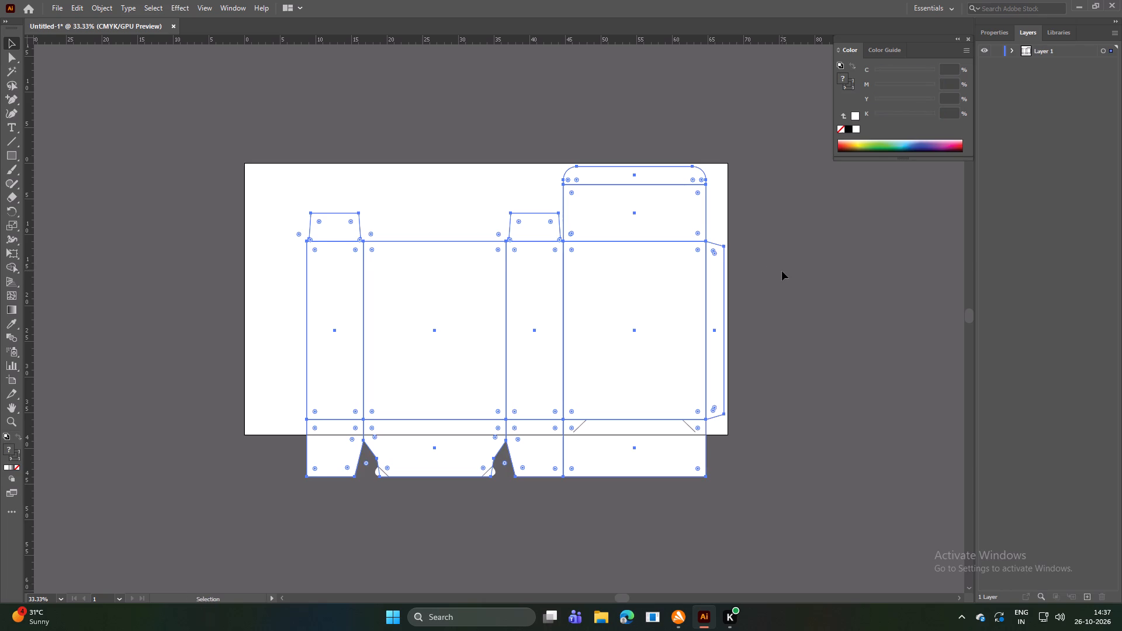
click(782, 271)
Save the document as Untitled-1 in Adobe Illustrator (*.AI) format in the Downloads folder, with version Illustrator 2020 and default options.
click(53, 9)
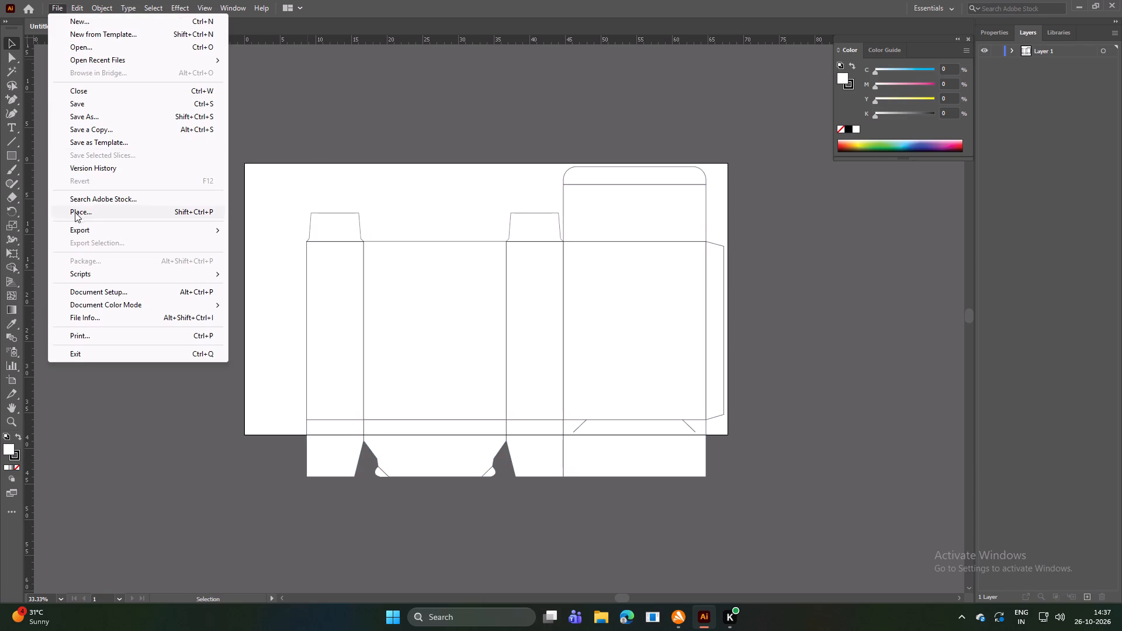
click(89, 119)
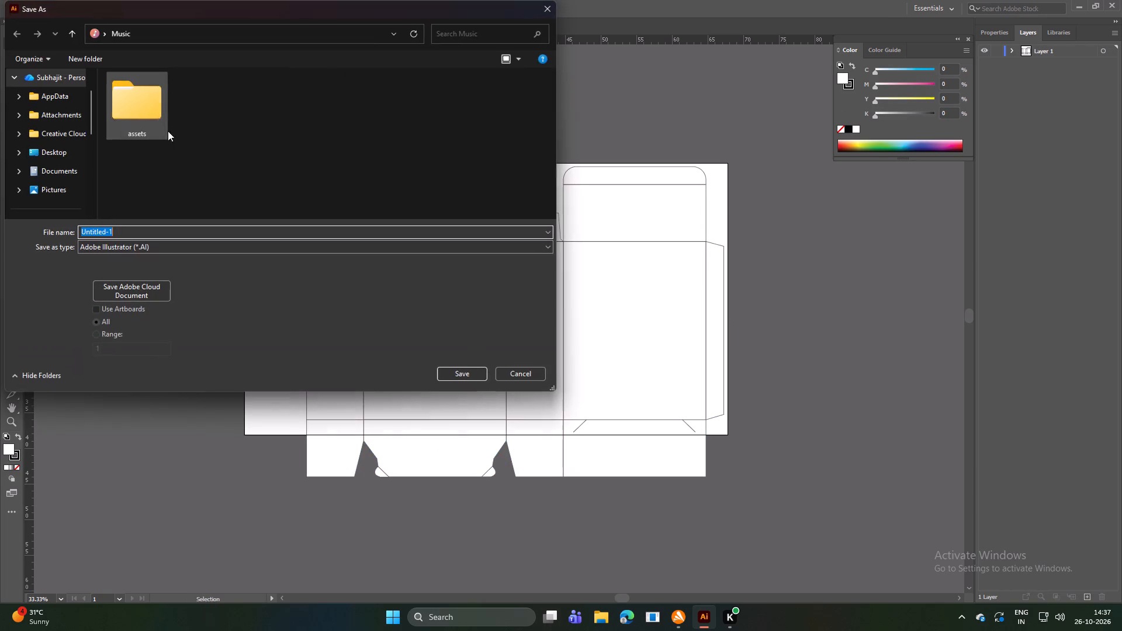
scroll(62, 157, down, 4)
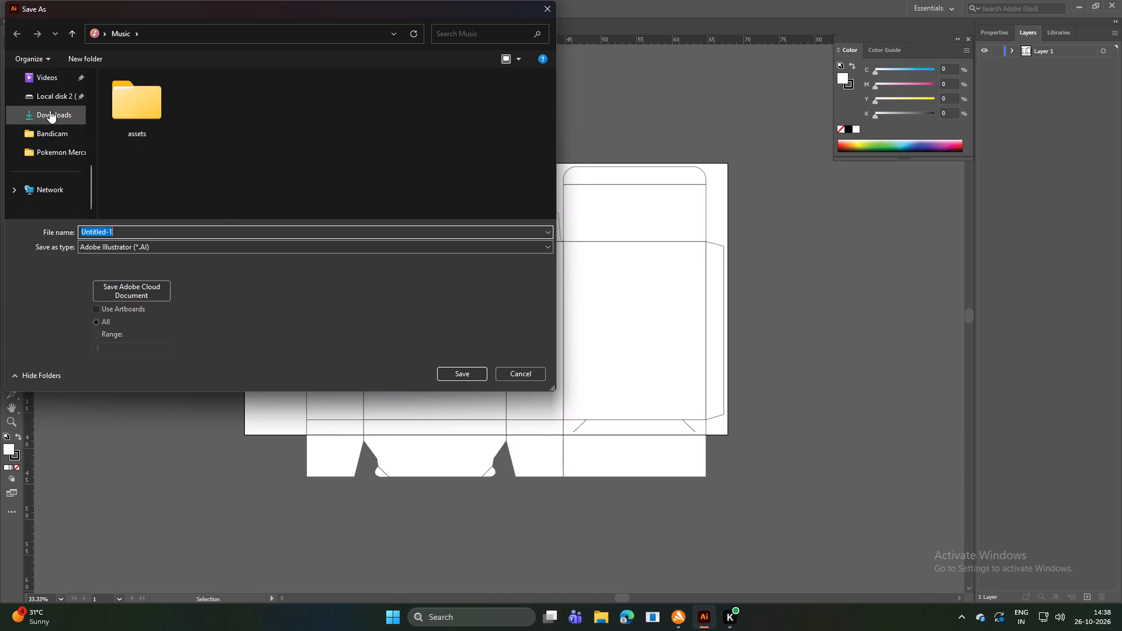
click(50, 110)
drag(121, 235, 62, 232)
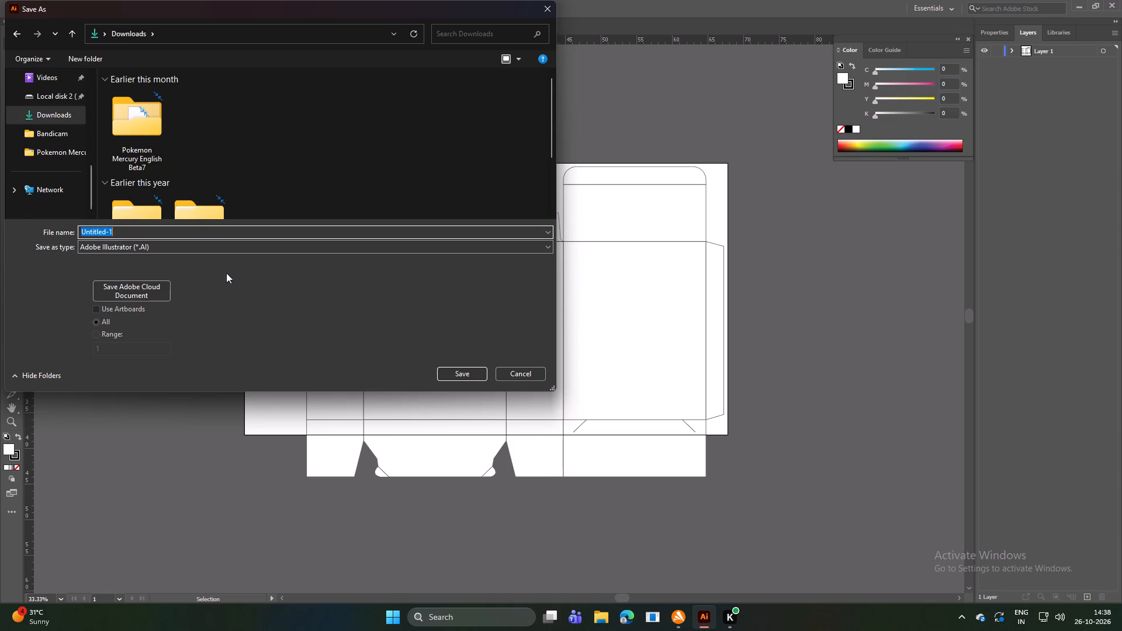
click(449, 370)
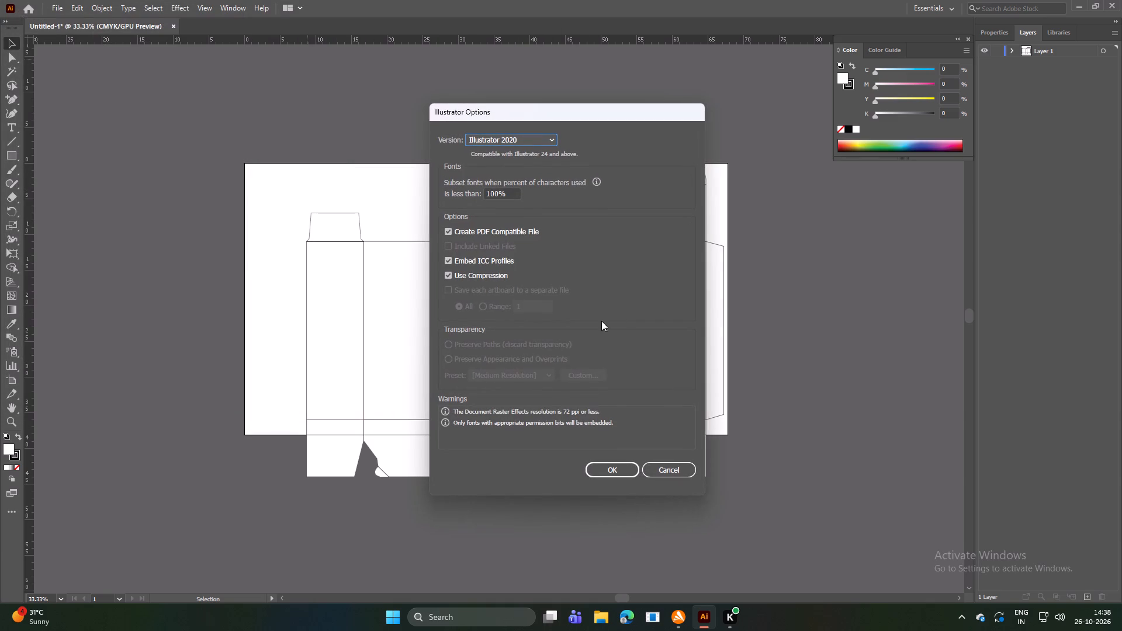
click(621, 466)
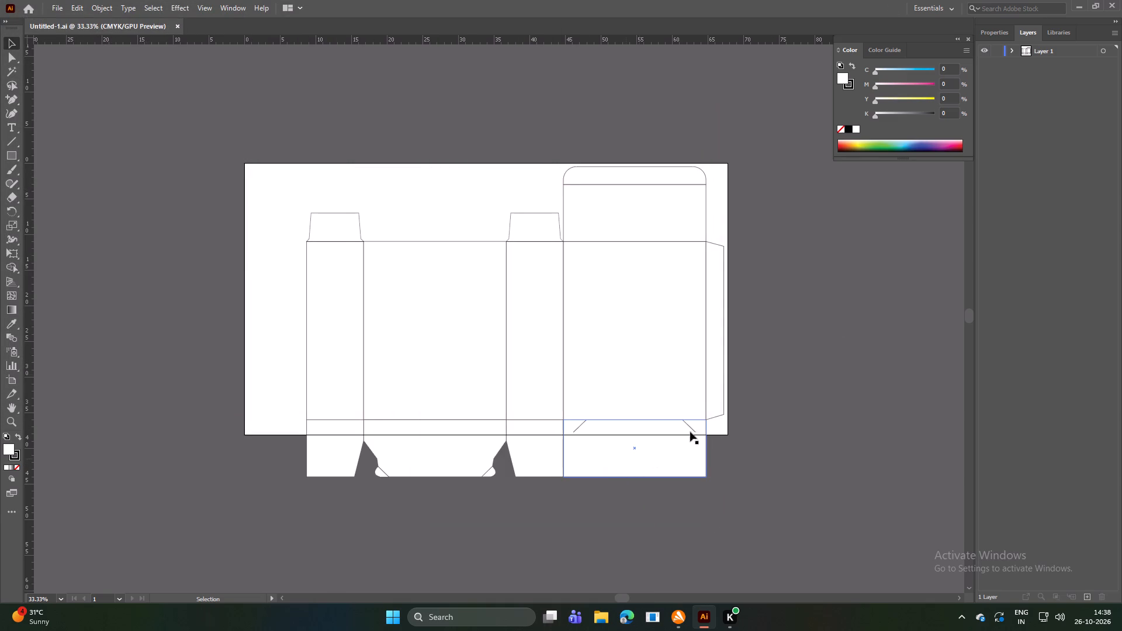
Cut all the box panels, flaps and the glue flap together, leaving out the two rounded tabs and two diagonal slit lines.
click(876, 265)
click(663, 275)
shift+click(635, 215)
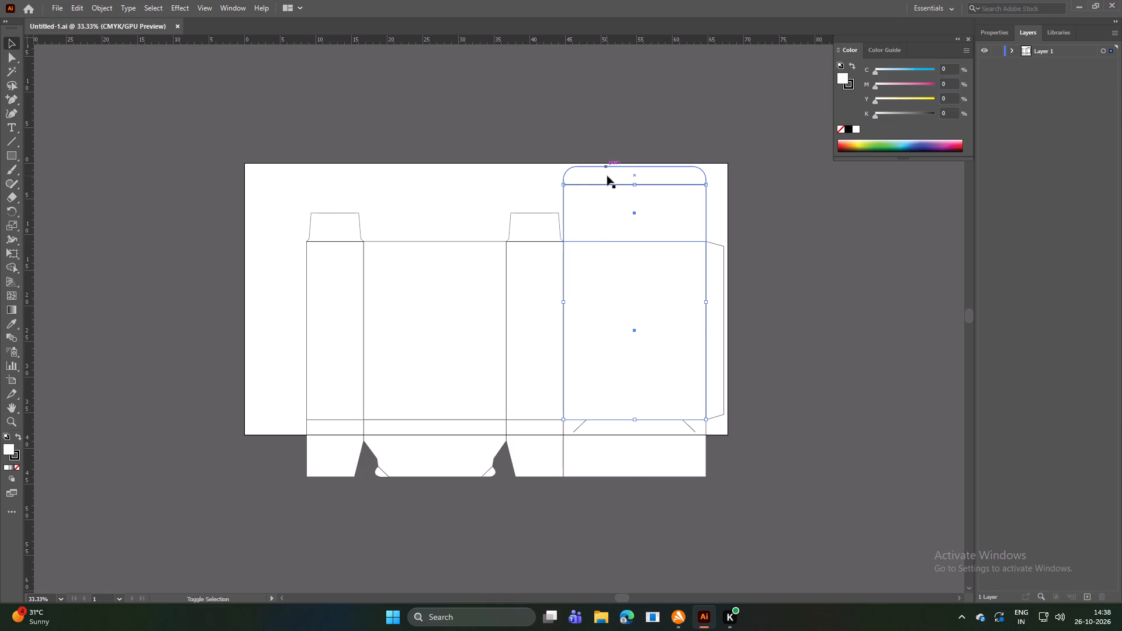
shift+click(607, 176)
shift+click(539, 278)
shift+click(479, 288)
shift+click(354, 297)
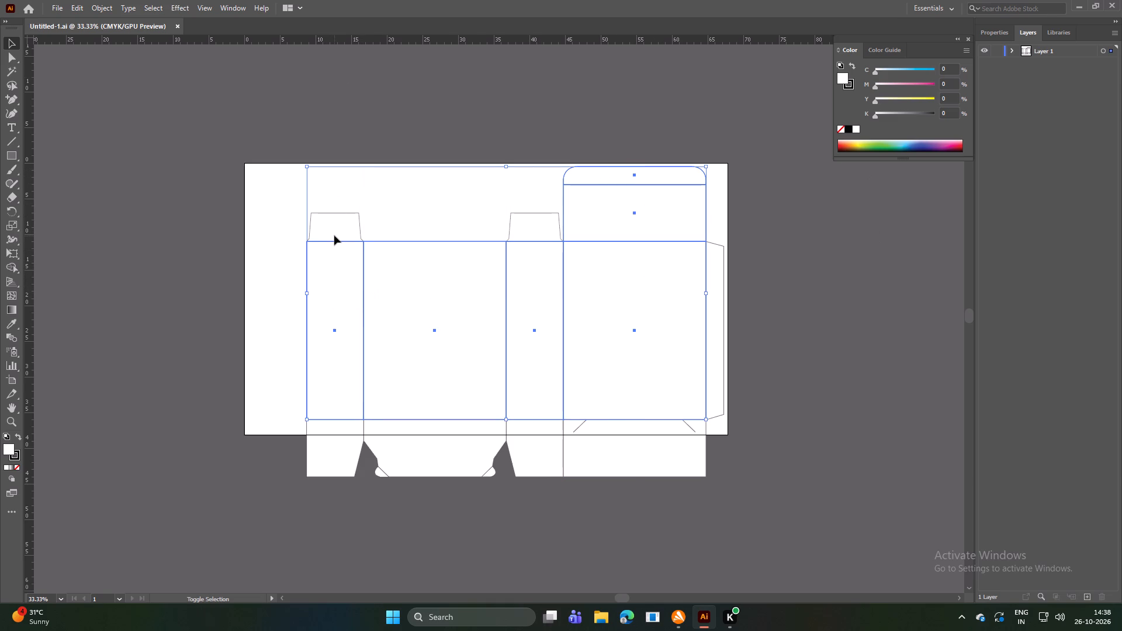
shift+click(334, 235)
shift+click(341, 226)
shift+click(341, 213)
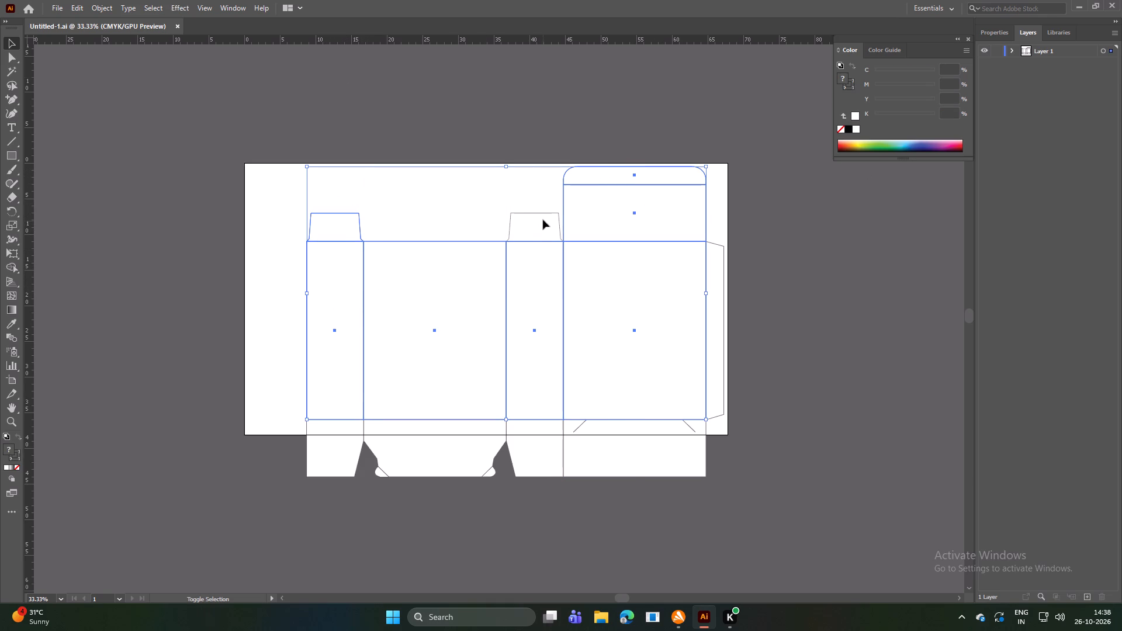
shift+click(542, 214)
shift+click(313, 436)
shift+click(392, 438)
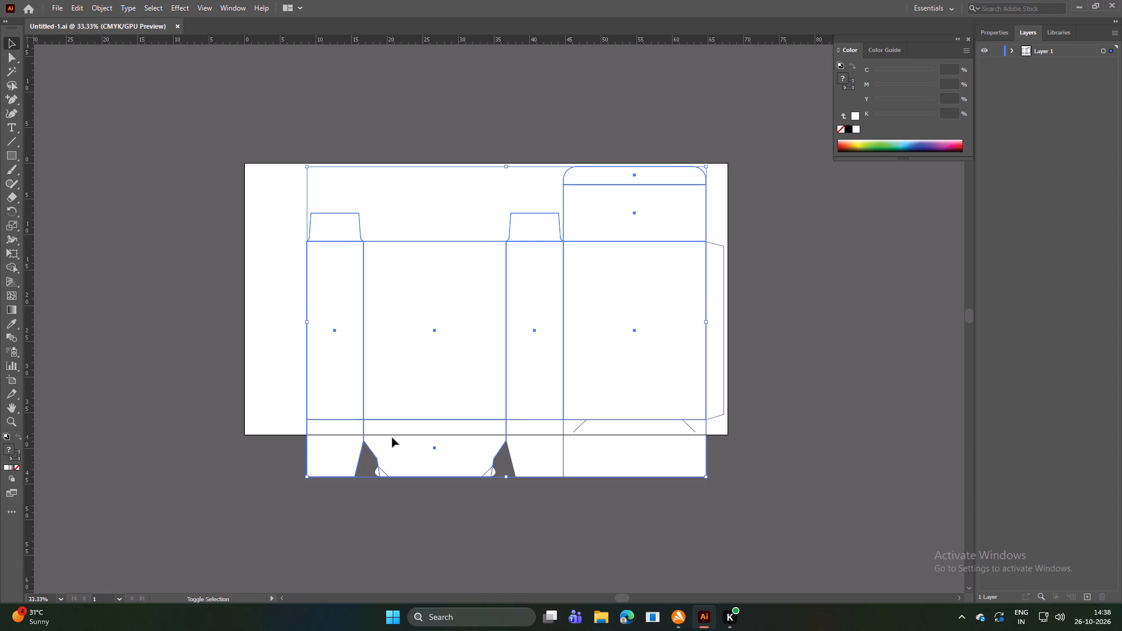
shift+click(538, 441)
shift+click(616, 437)
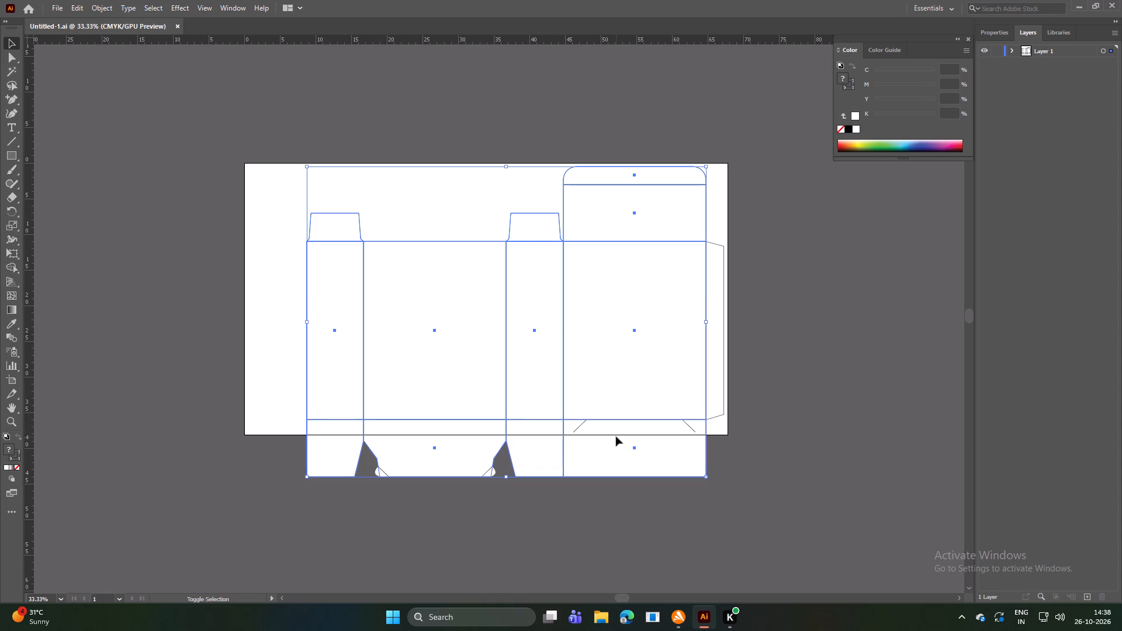
shift+click(722, 414)
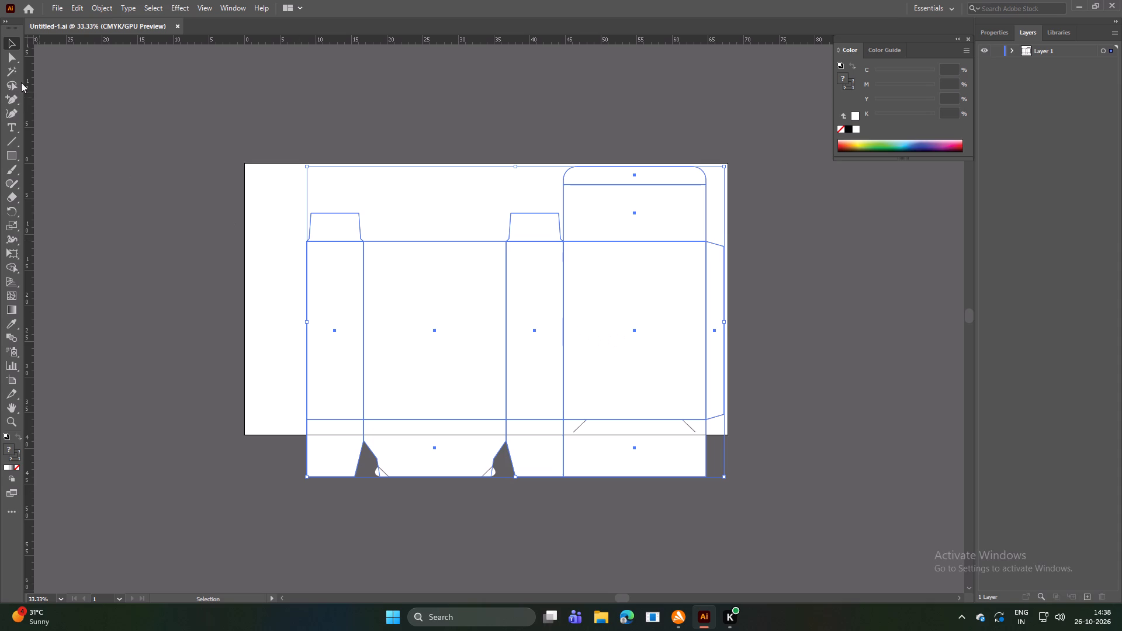
click(84, 3)
click(103, 53)
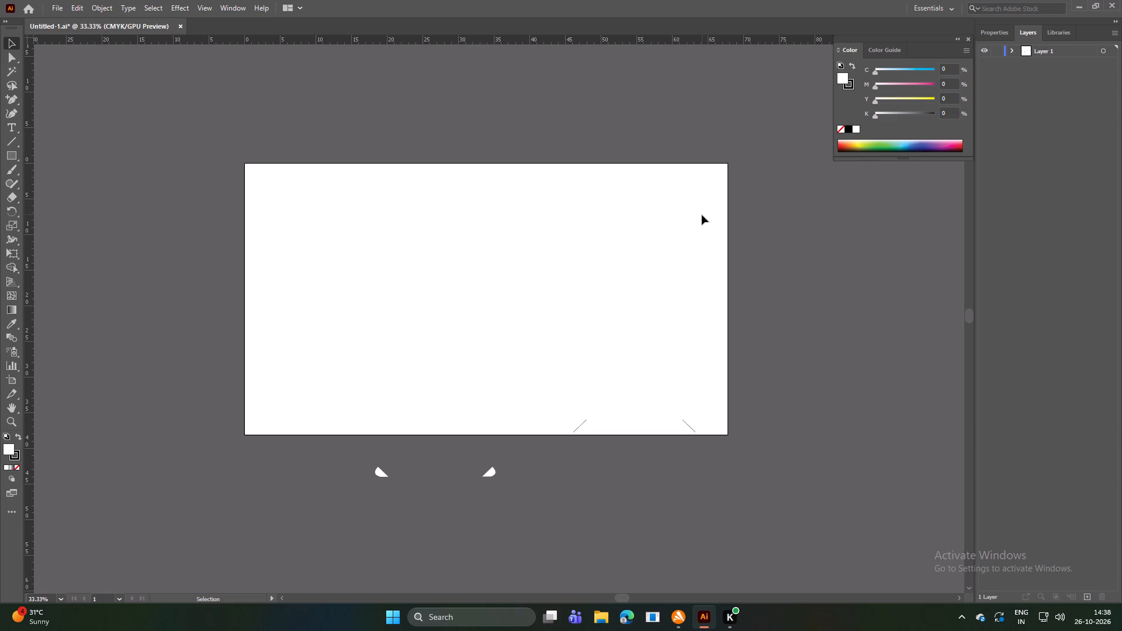
Create a new landscape document 67.7333 cm wide and 38.1 cm high with one artboard.
click(60, 6)
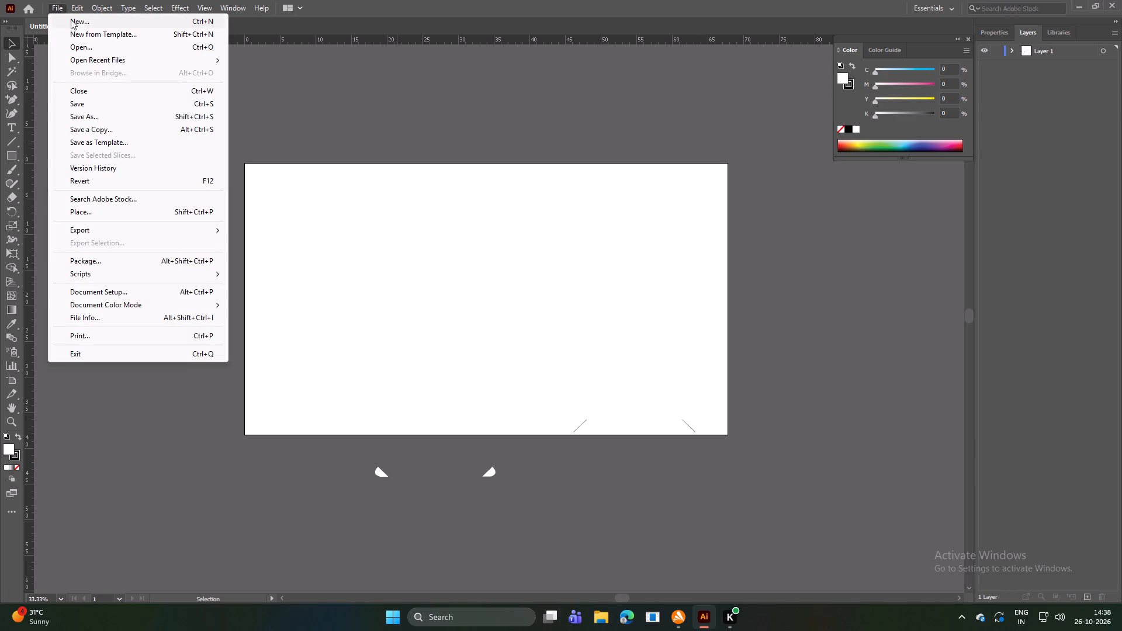
click(71, 19)
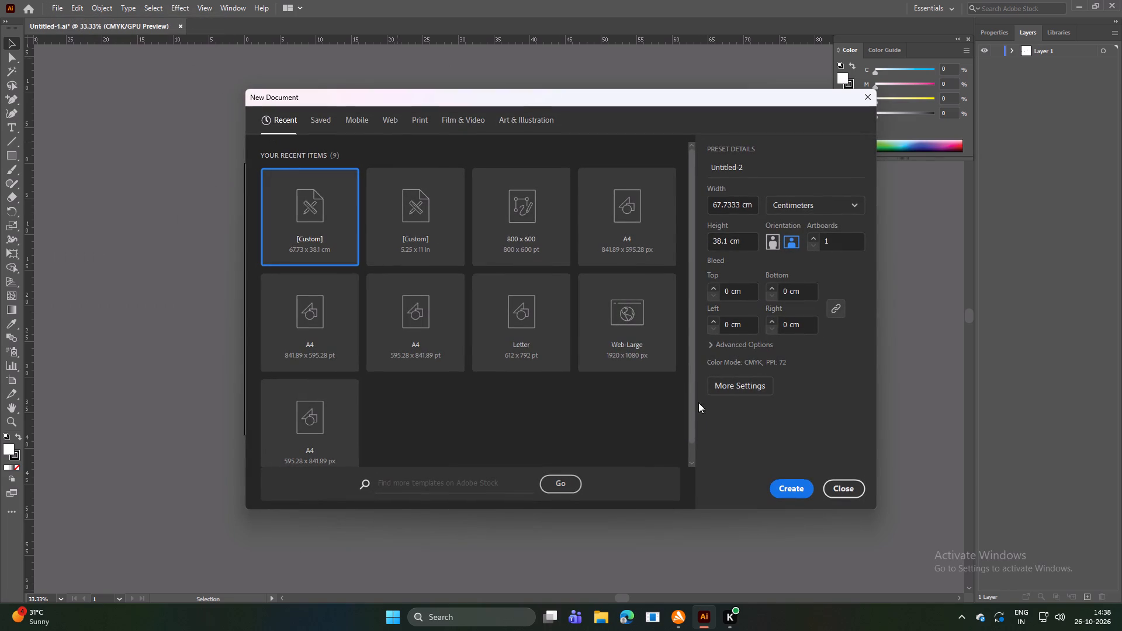
click(795, 483)
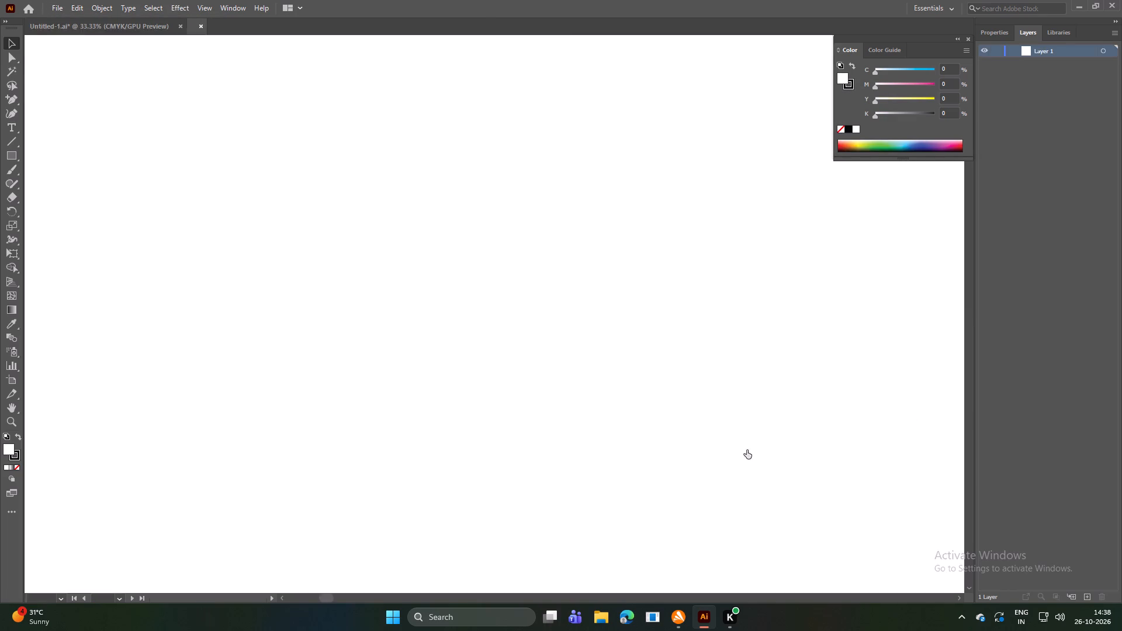
Paste the cut dieline panels and flaps into the new document.
key(ctrl+minus)
key(ctrl+minus)
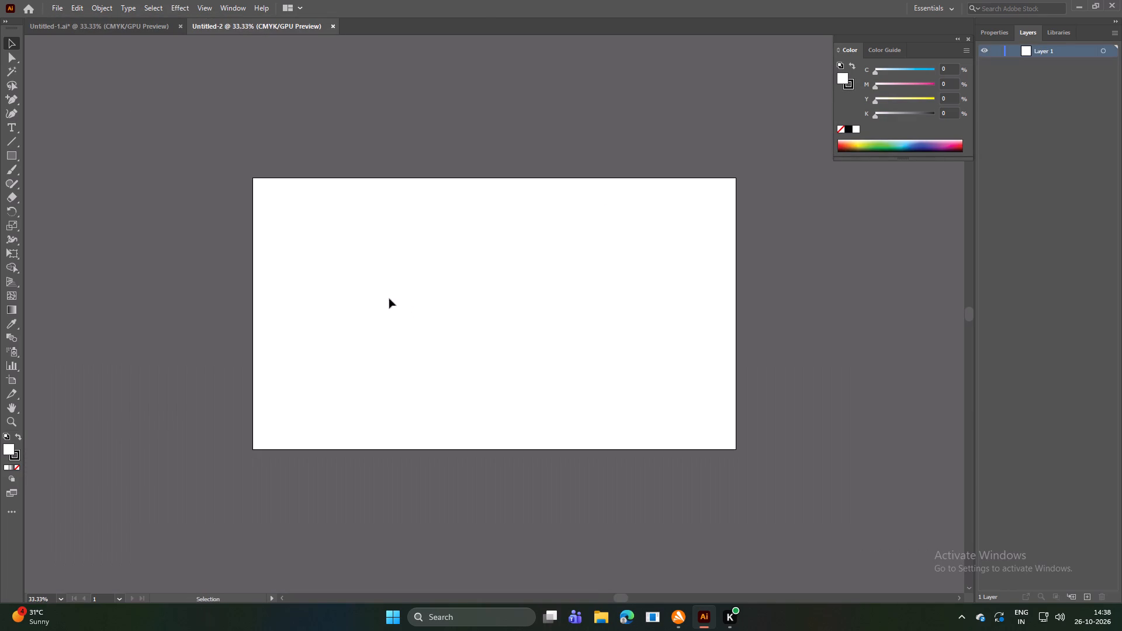
right_click(380, 277)
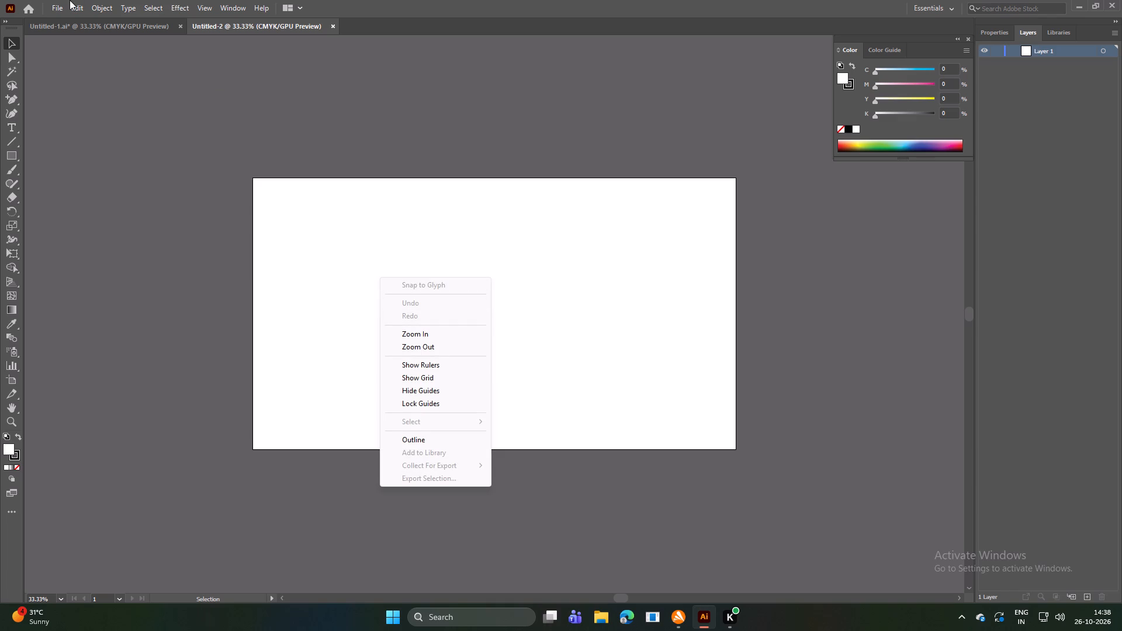
click(78, 4)
click(101, 78)
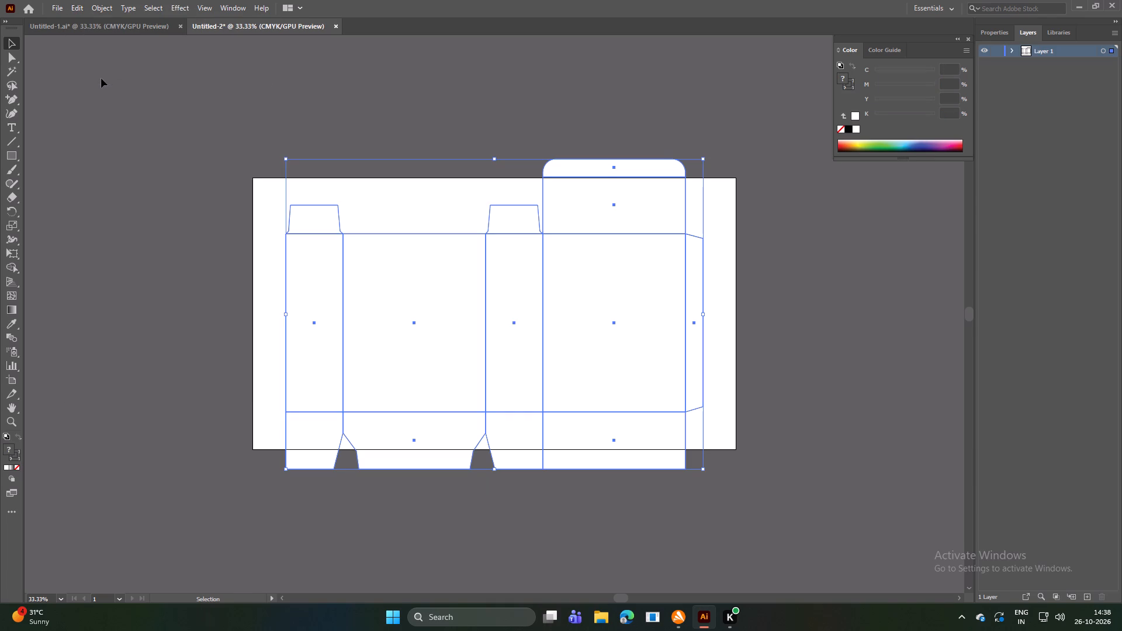
click(195, 133)
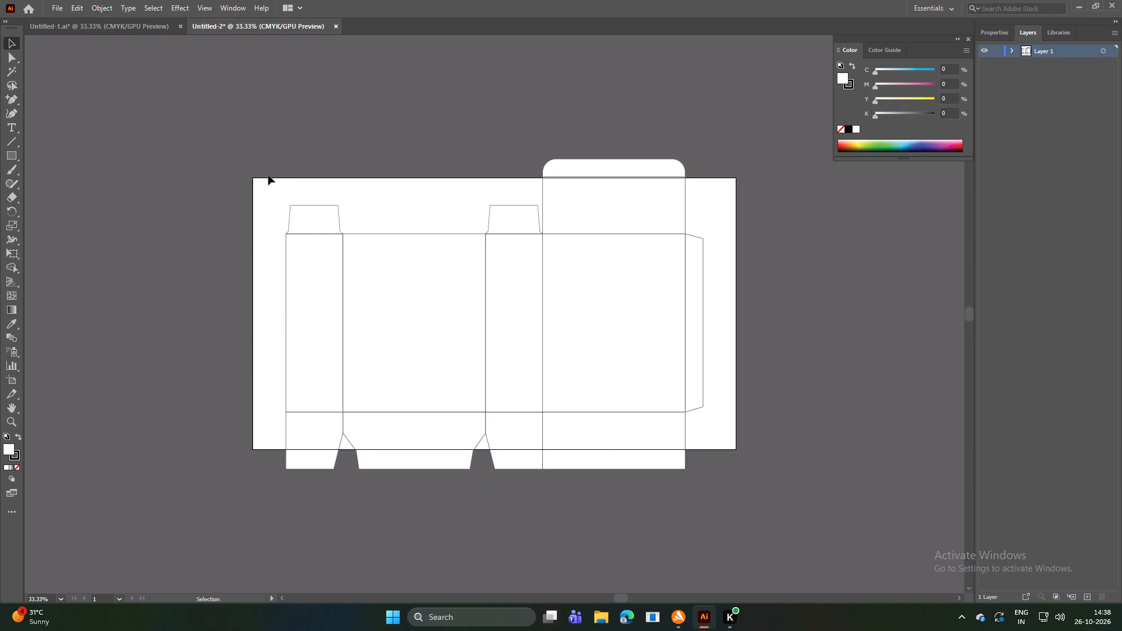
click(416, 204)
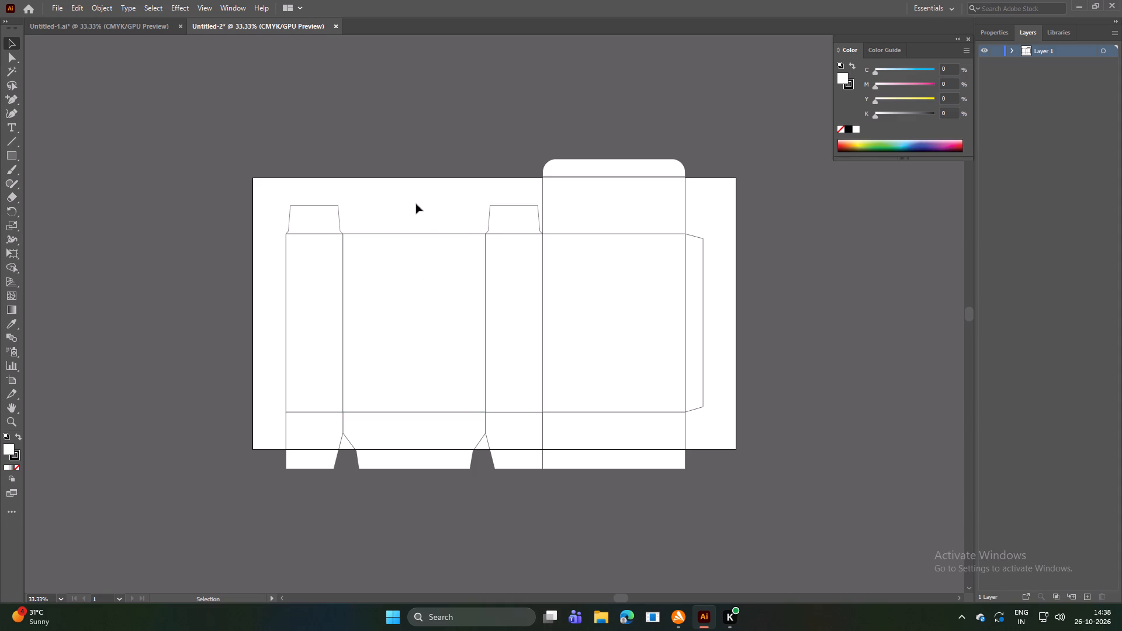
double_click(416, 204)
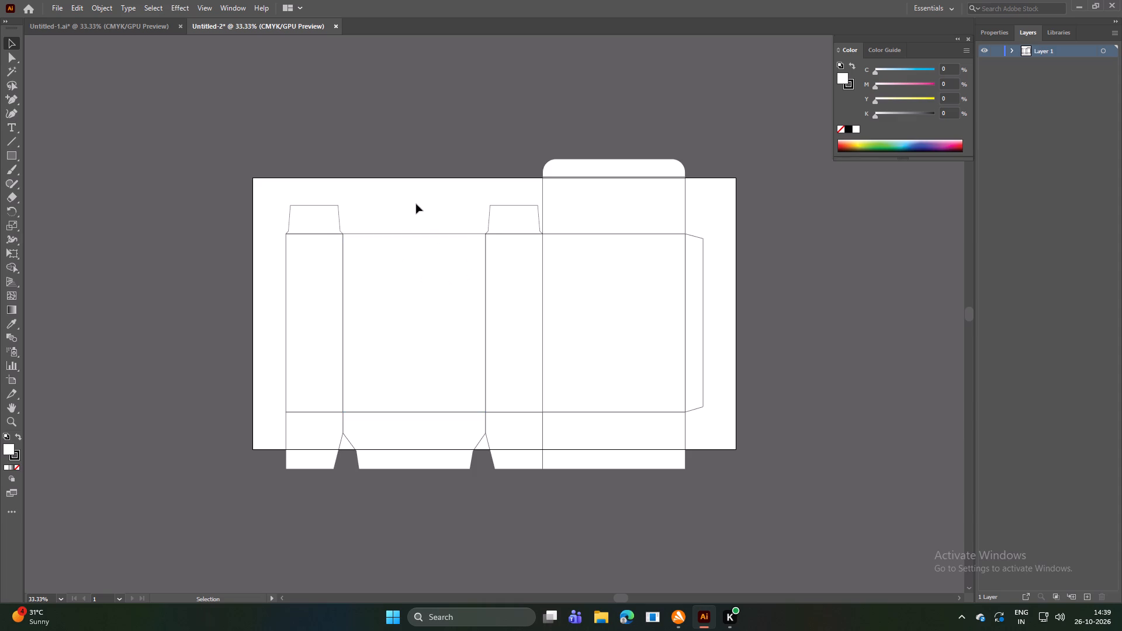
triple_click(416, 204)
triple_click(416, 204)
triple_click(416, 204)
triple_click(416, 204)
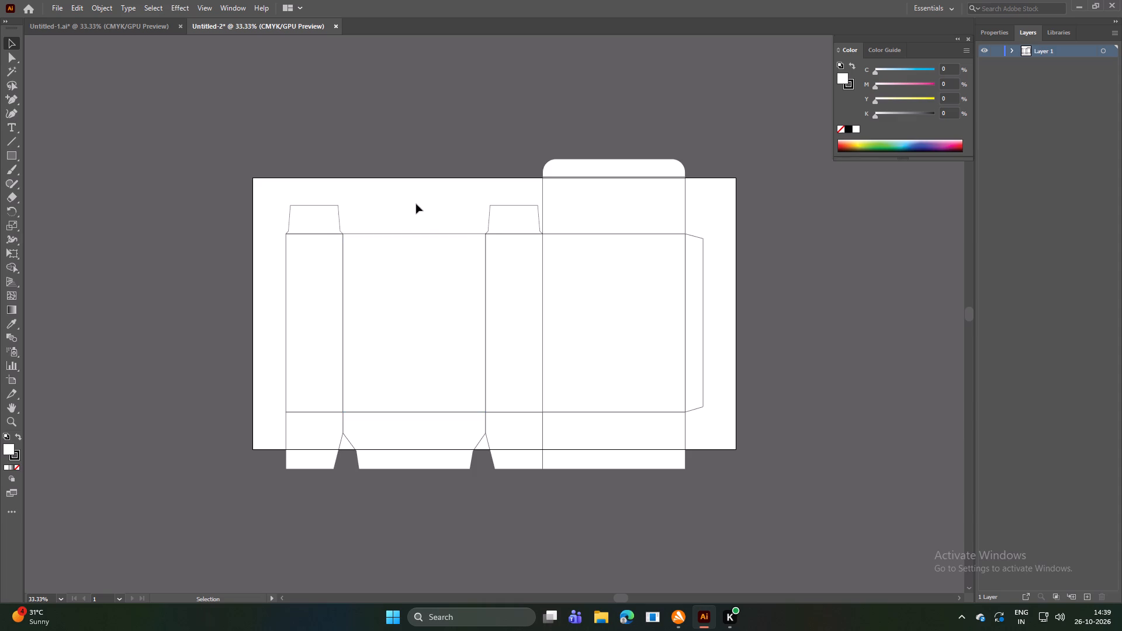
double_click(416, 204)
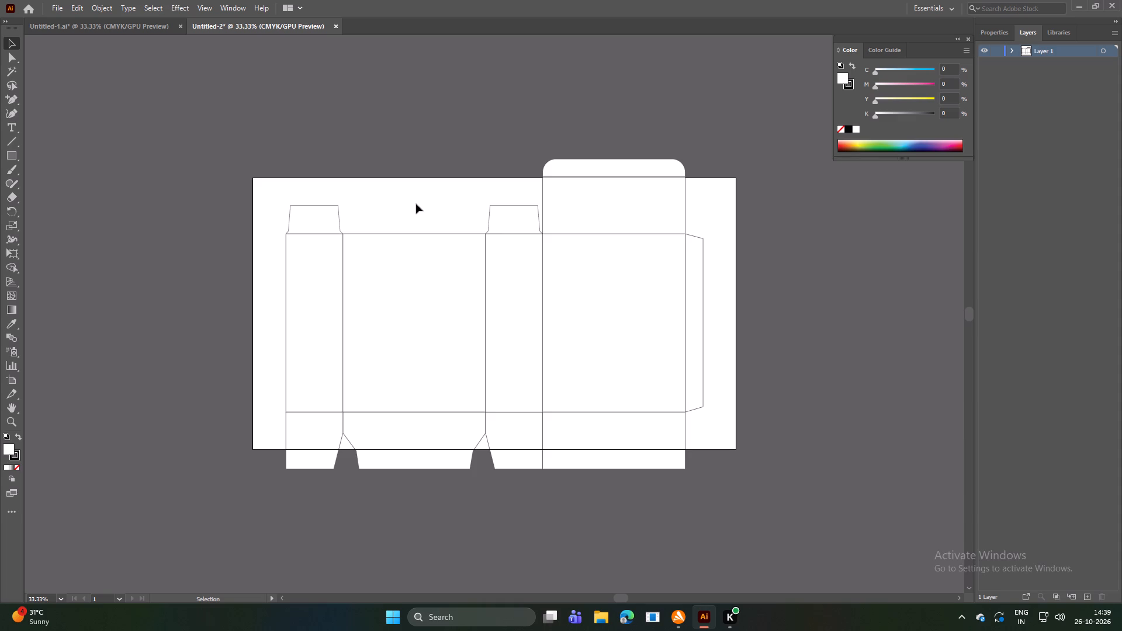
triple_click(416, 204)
Return to the Untitled-1 document and undo the cut of the dieline panels and flaps.
click(80, 23)
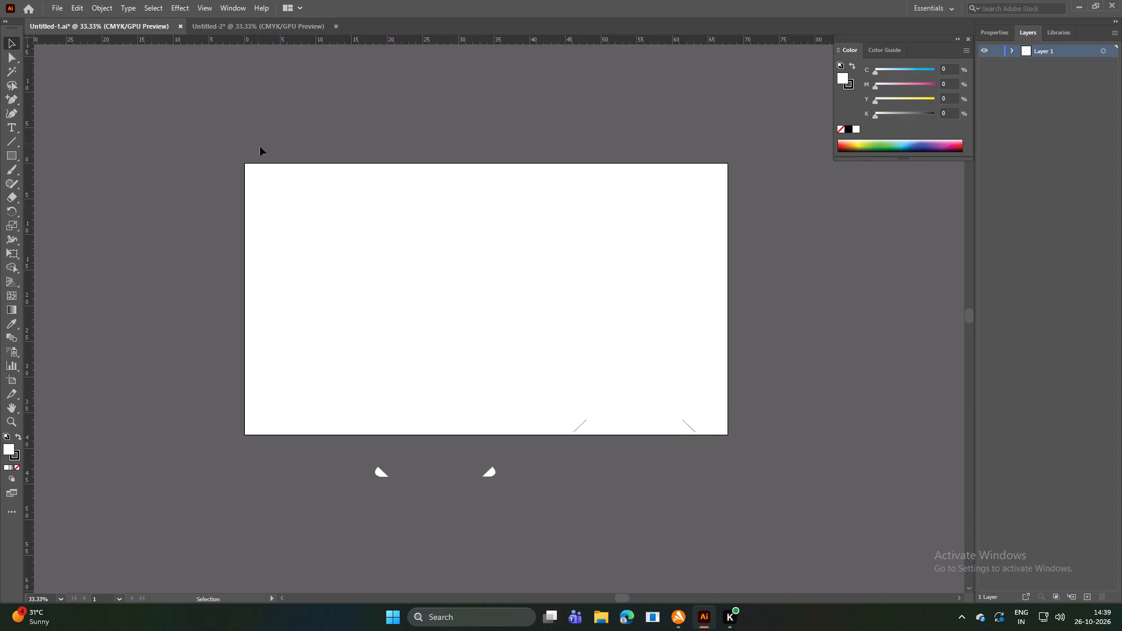
key(ctrl+z)
ctrl+click(325, 124)
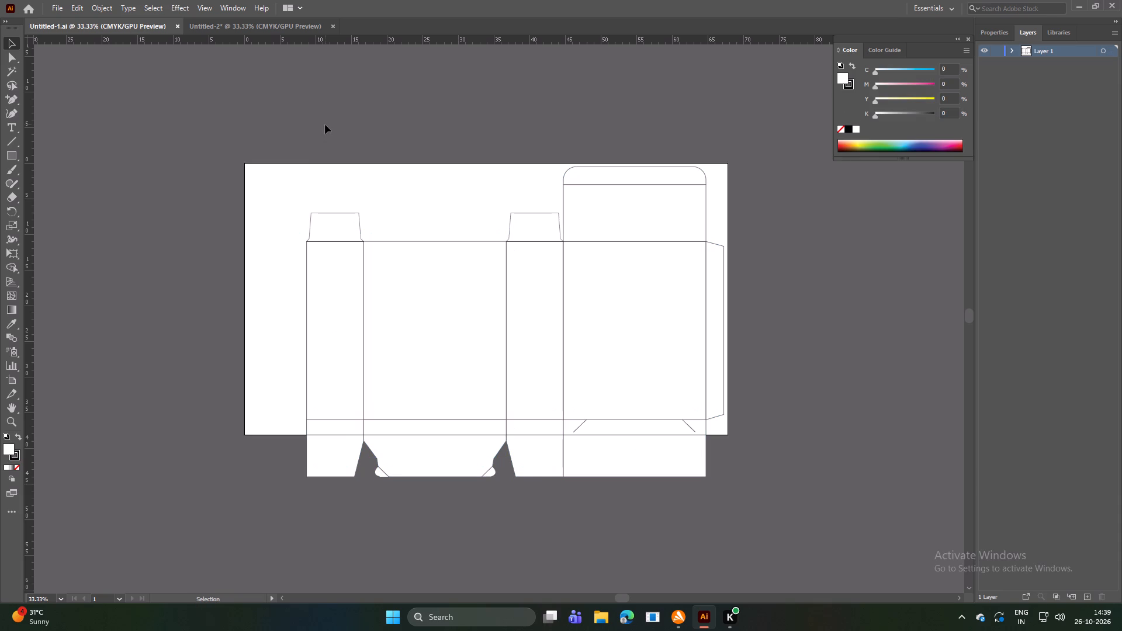
click(387, 135)
Scale the complete dieline, including tabs and slit lines, down proportionally from its lower outer corner so it fits within the artboard.
drag(289, 181, 733, 502)
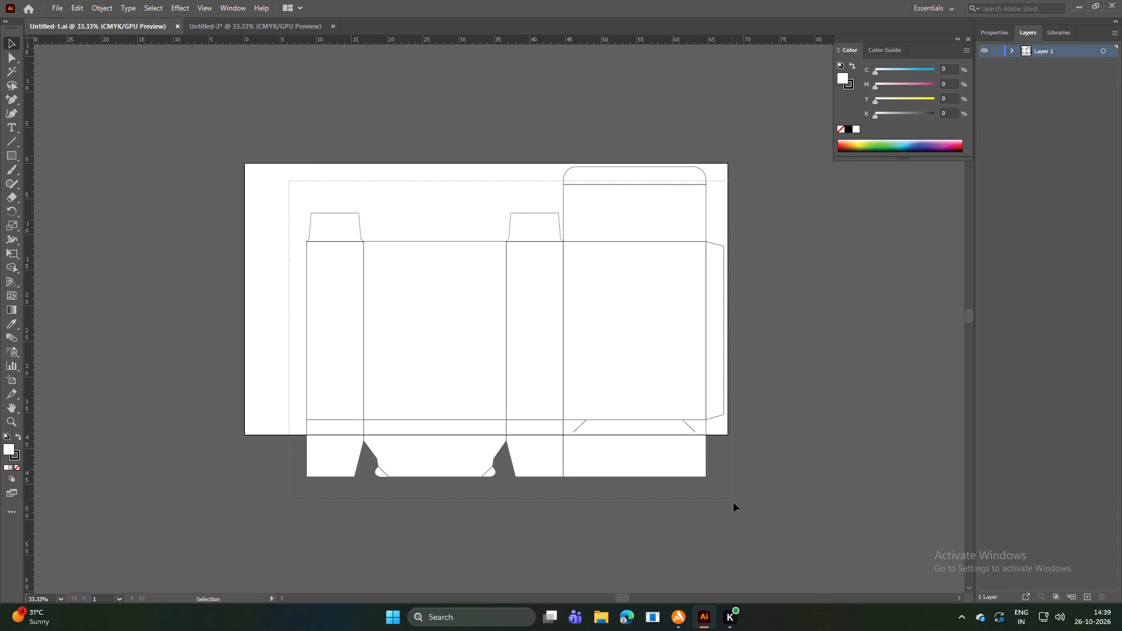
drag(733, 502, 733, 503)
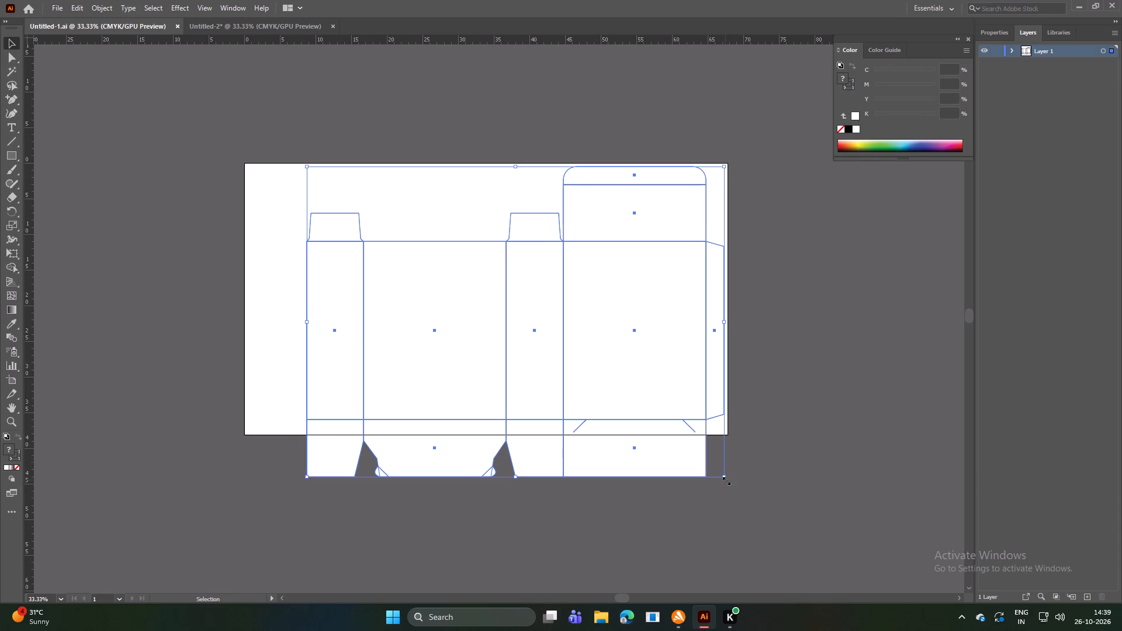
alt+drag(723, 476, 676, 433)
key(ctrl+z)
shift+drag(725, 476, 467, 353)
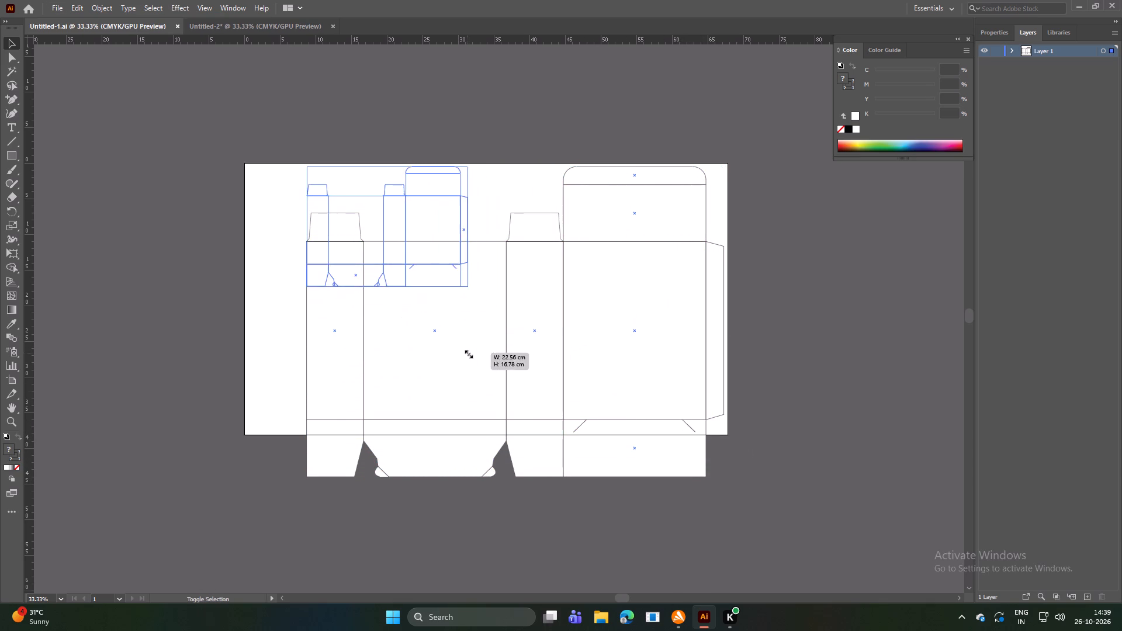
shift+drag(467, 353, 633, 419)
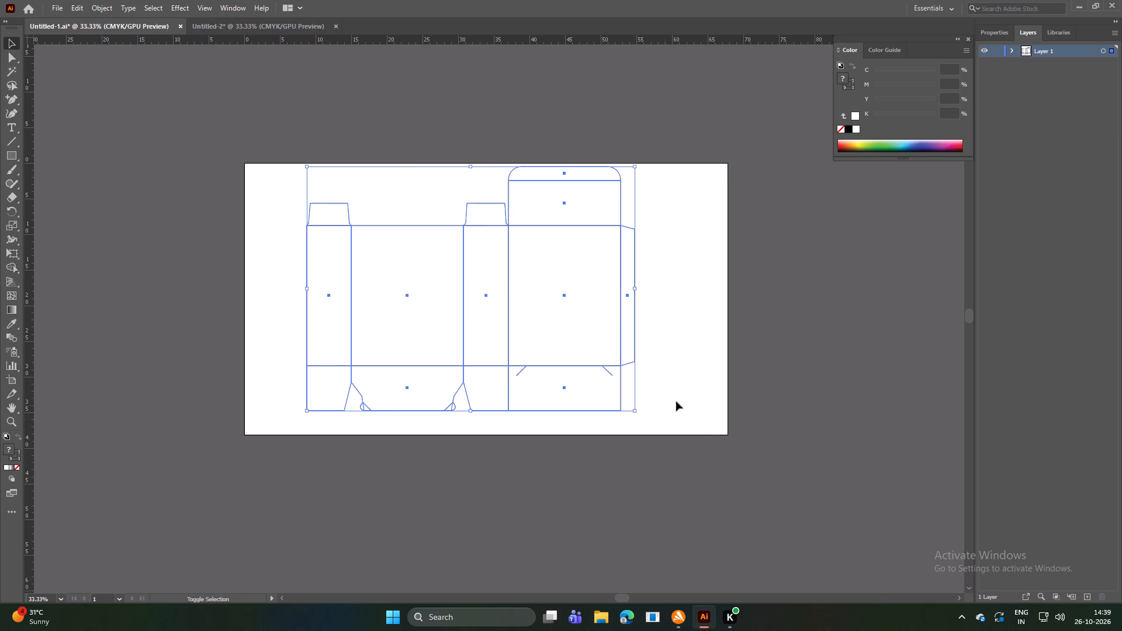
click(751, 378)
click(690, 349)
key(ctrl+equal)
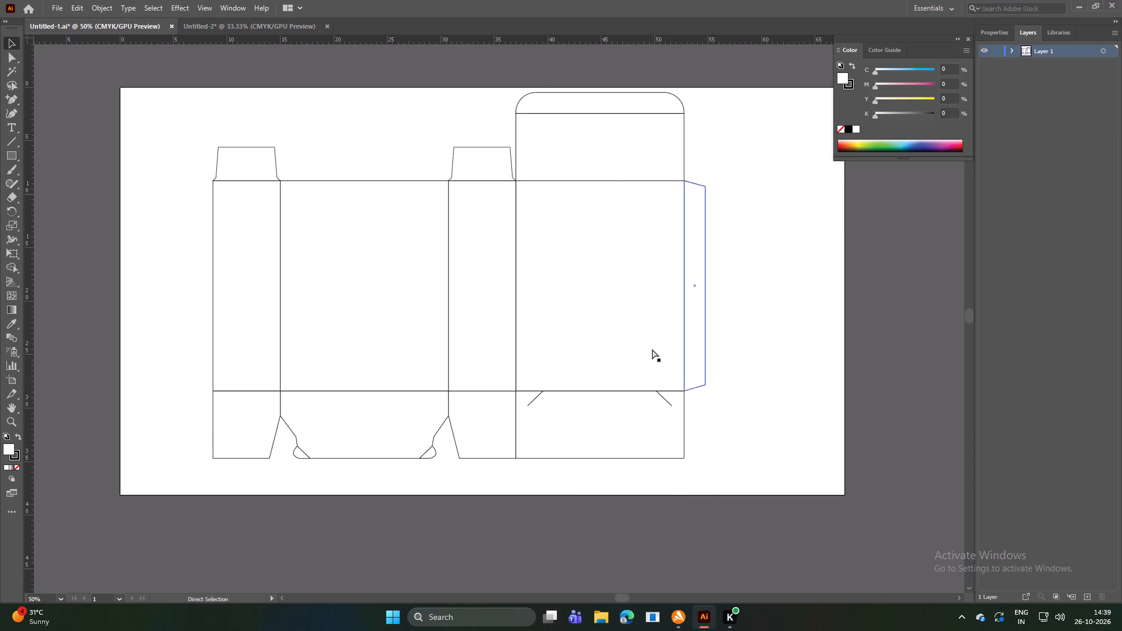
Examine the fold edges between the large end panel and its adjoining top and bottom flaps.
key(ctrl+equal)
click(582, 418)
click(586, 416)
click(589, 357)
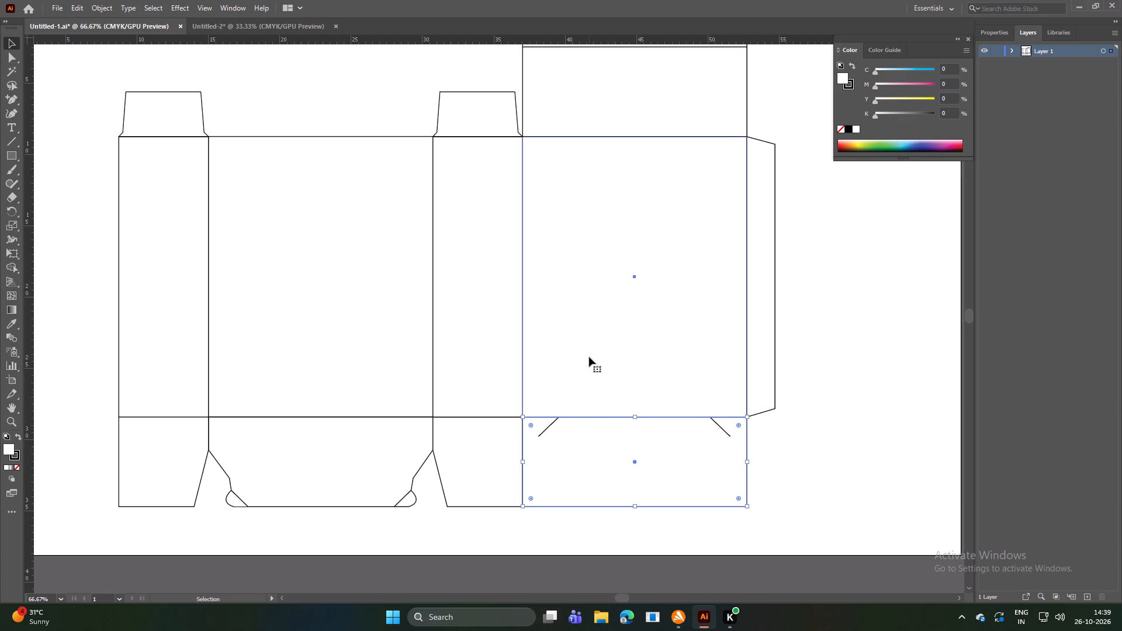
click(582, 370)
click(842, 344)
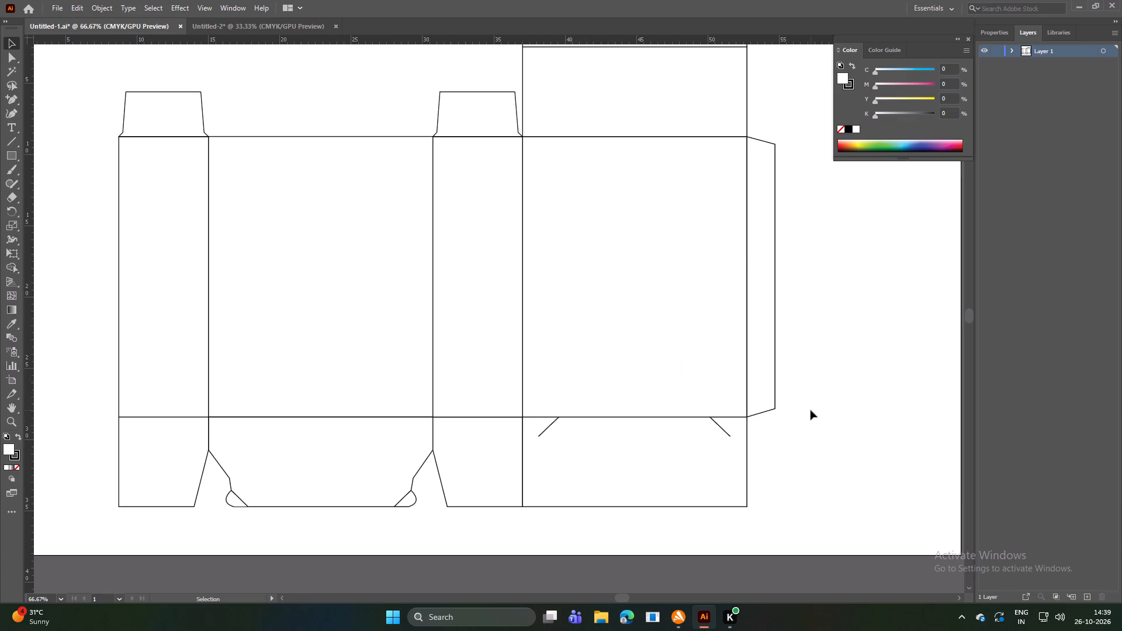
click(848, 382)
click(561, 138)
click(815, 209)
key(ctrl+minus)
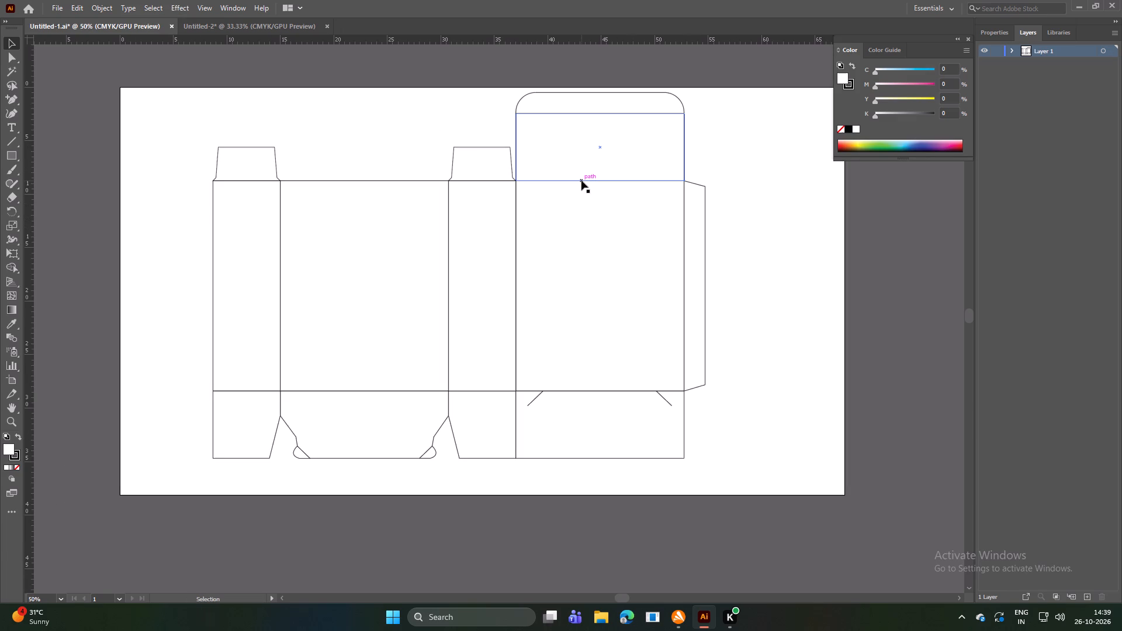
click(581, 182)
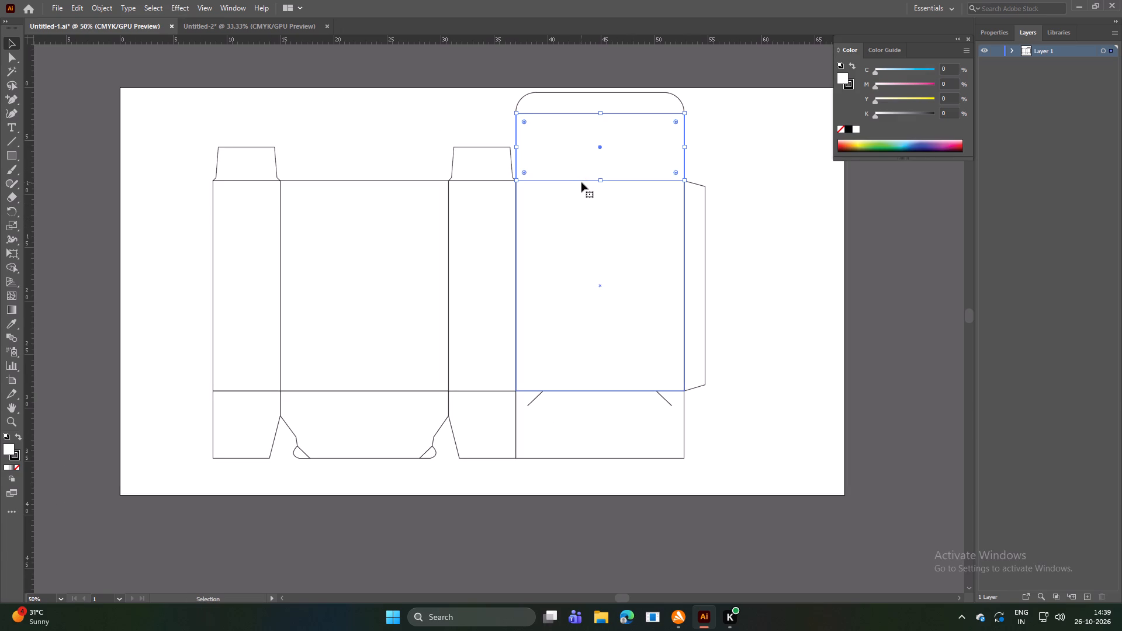
click(785, 231)
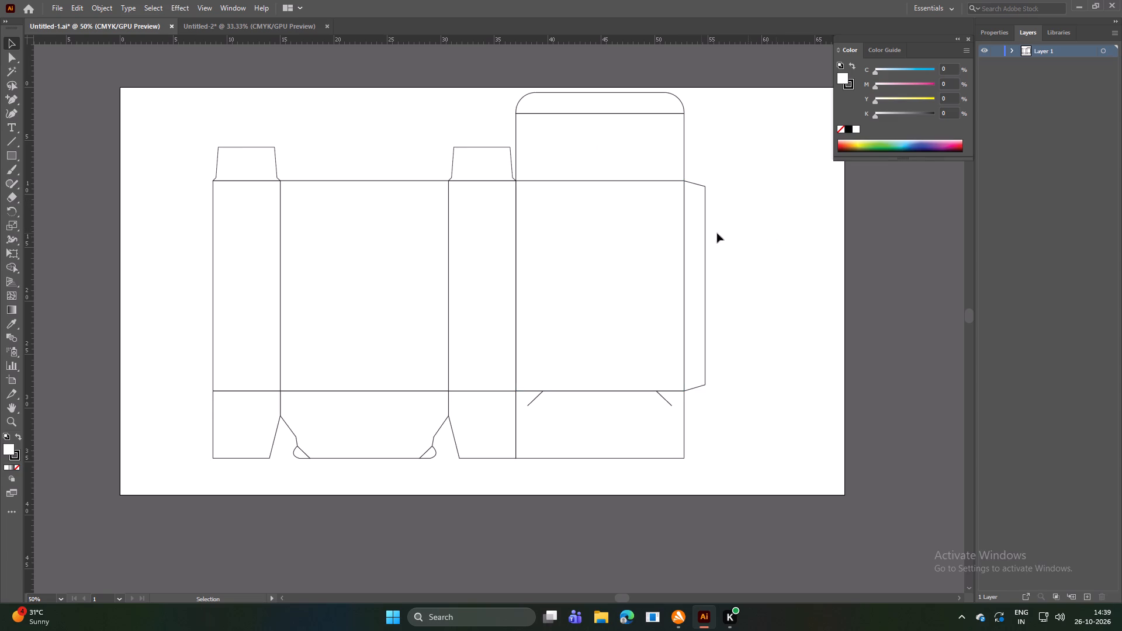
Select the complete dieline and merge its panels, flaps and tabs with Pathfinder Unite, then check the merged outline's inner lines.
drag(183, 104, 479, 366)
drag(479, 366, 755, 489)
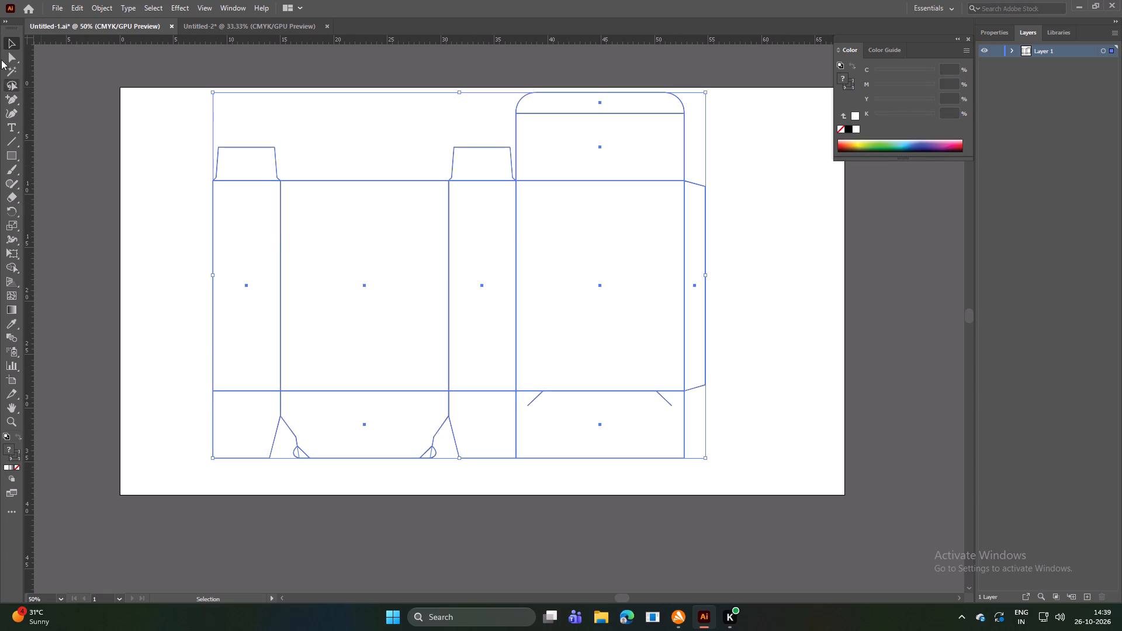
click(234, 4)
click(985, 34)
click(995, 317)
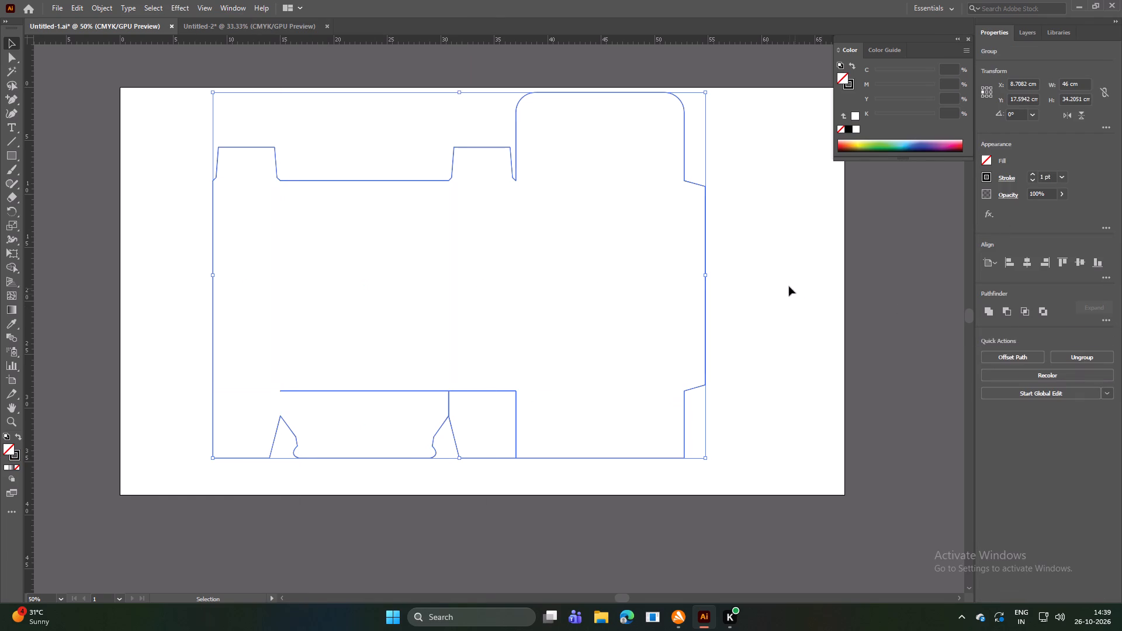
click(780, 286)
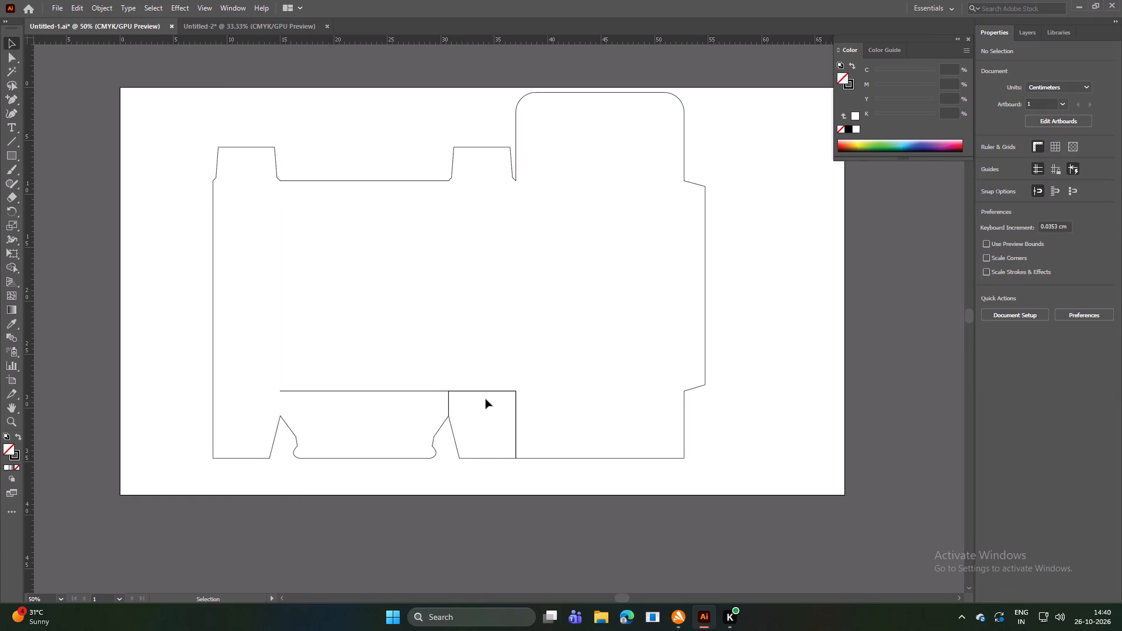
click(469, 390)
click(424, 391)
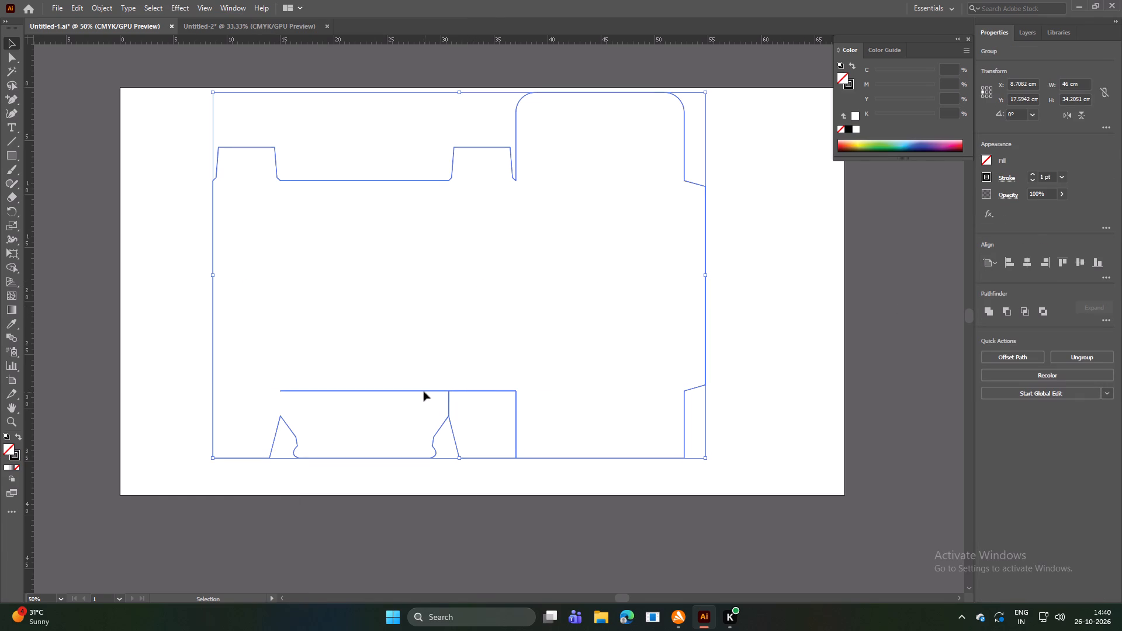
click(434, 391)
click(761, 339)
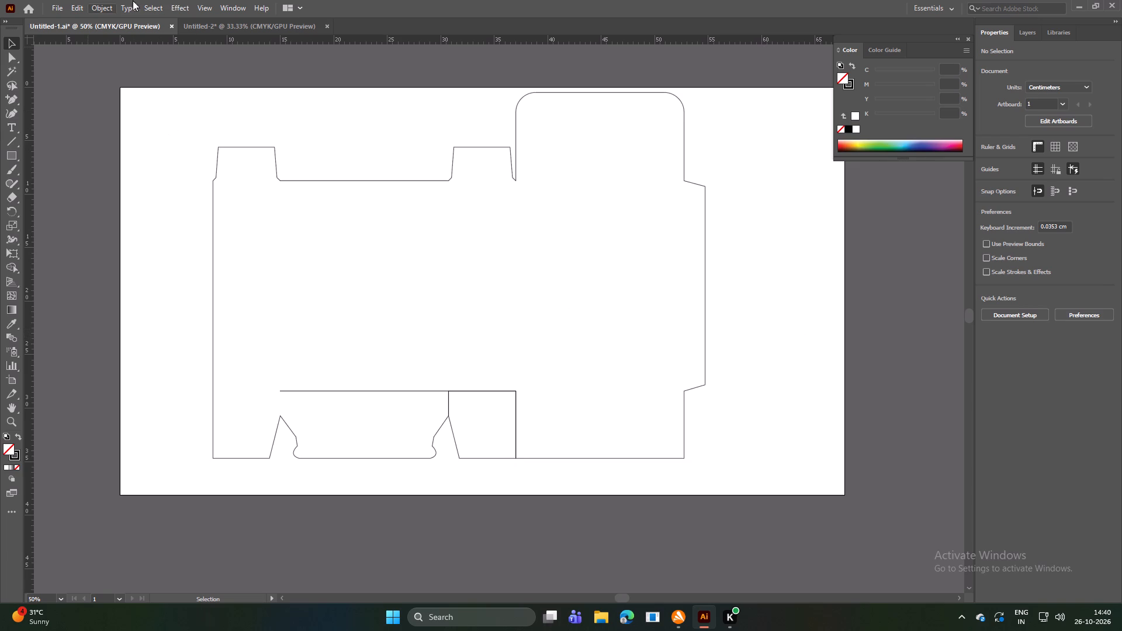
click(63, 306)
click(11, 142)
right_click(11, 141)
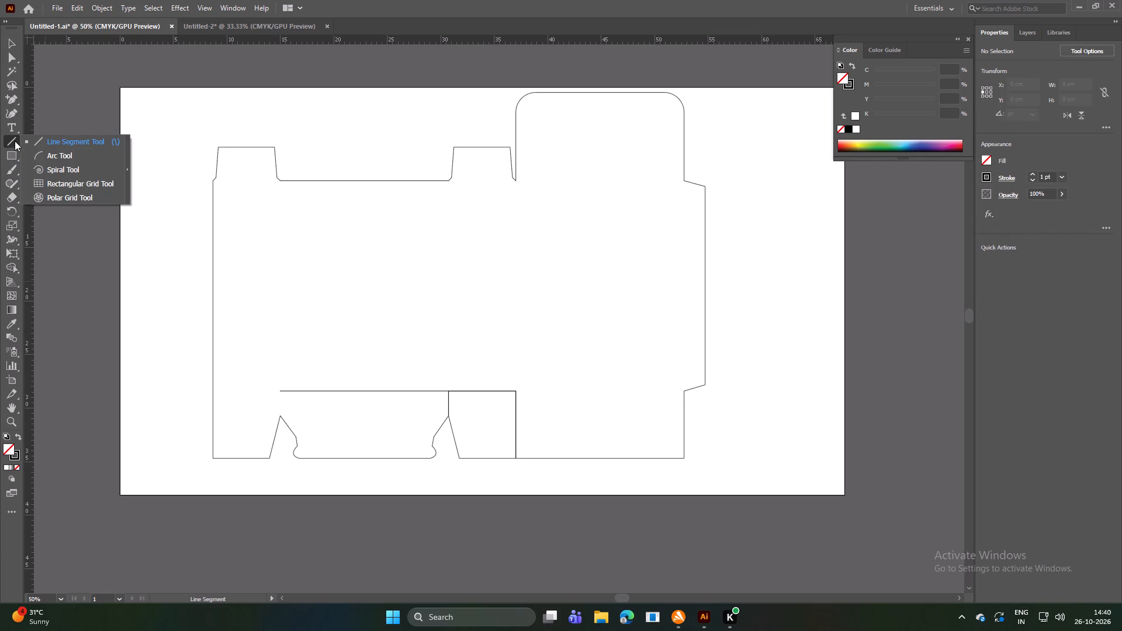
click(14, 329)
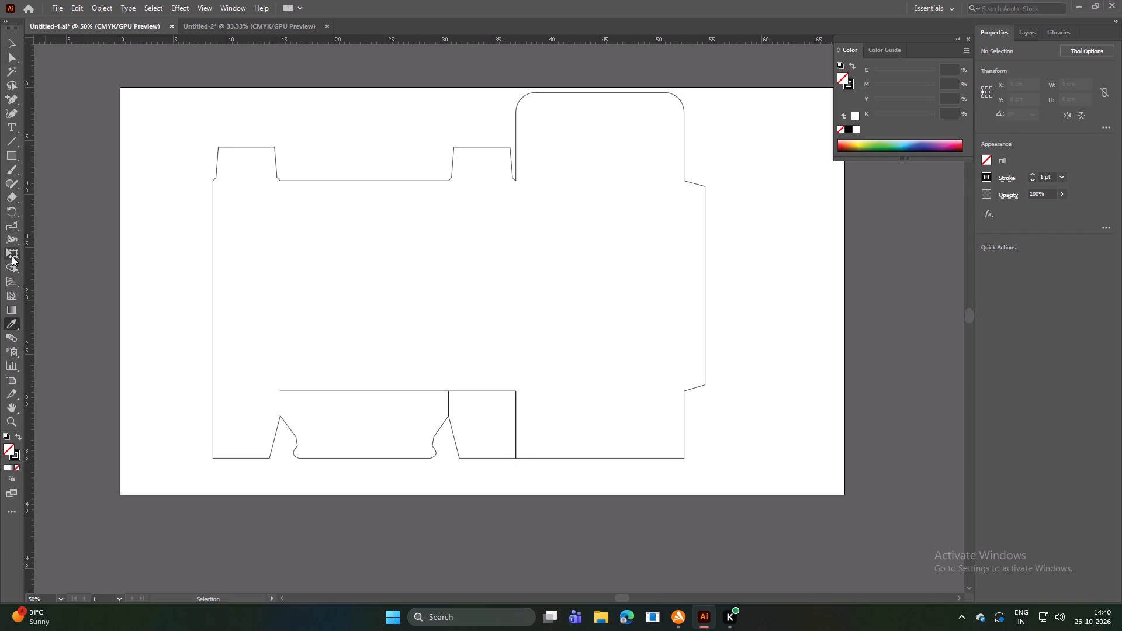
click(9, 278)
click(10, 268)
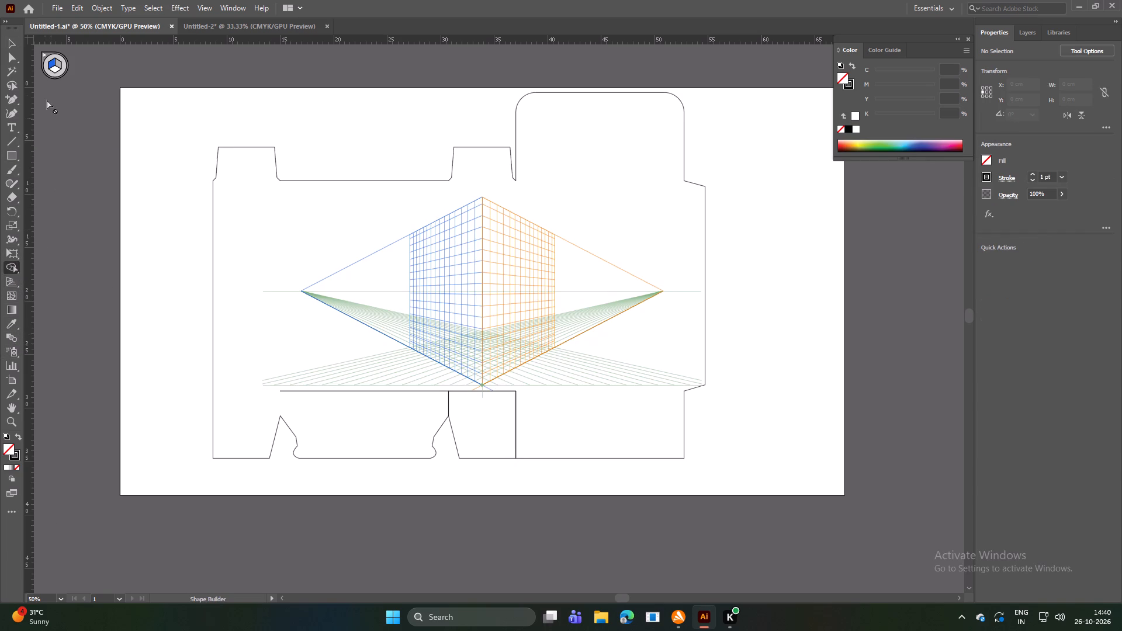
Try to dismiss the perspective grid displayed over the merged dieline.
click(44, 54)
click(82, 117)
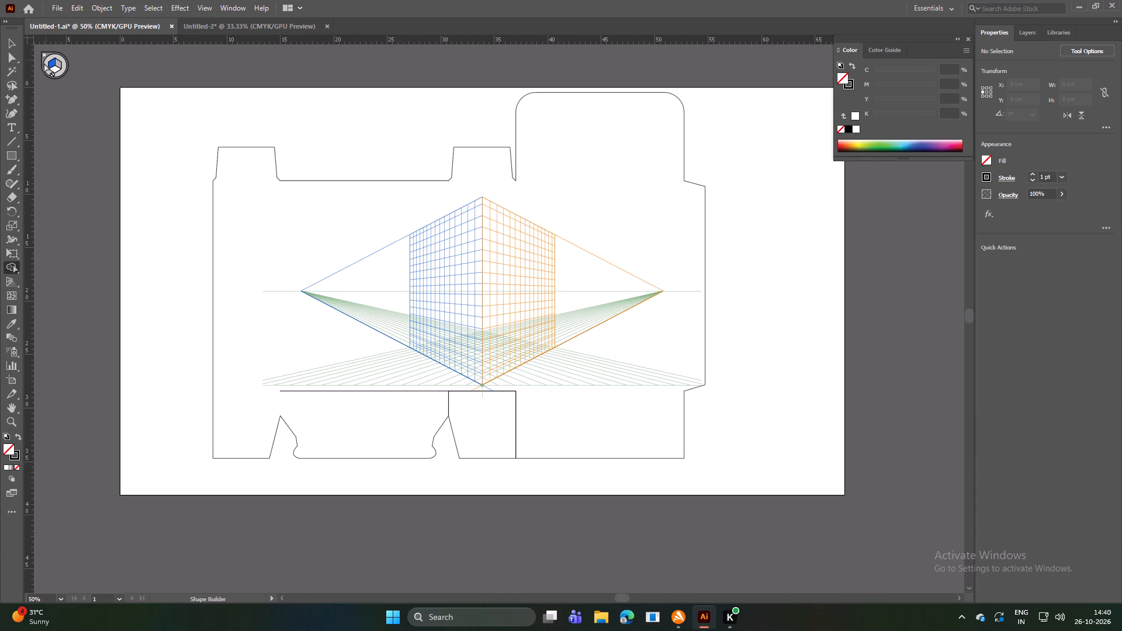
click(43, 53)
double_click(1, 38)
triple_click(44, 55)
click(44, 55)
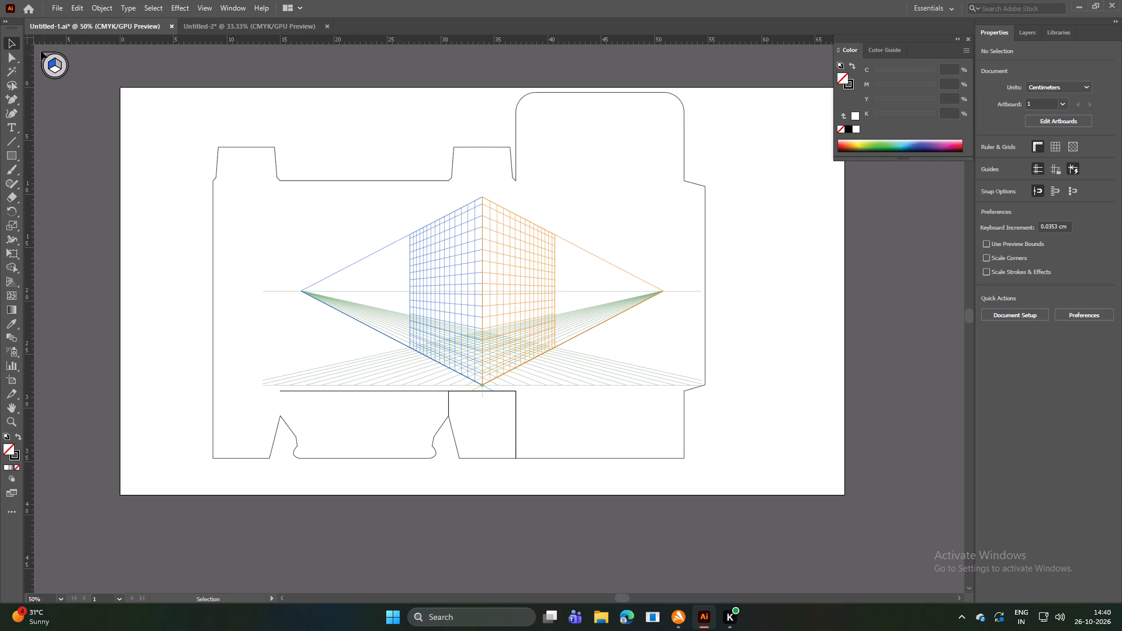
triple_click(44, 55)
Switch to the Untitled-2 document and inspect the large panel between the two dust-flap panels in its pasted dieline.
click(196, 26)
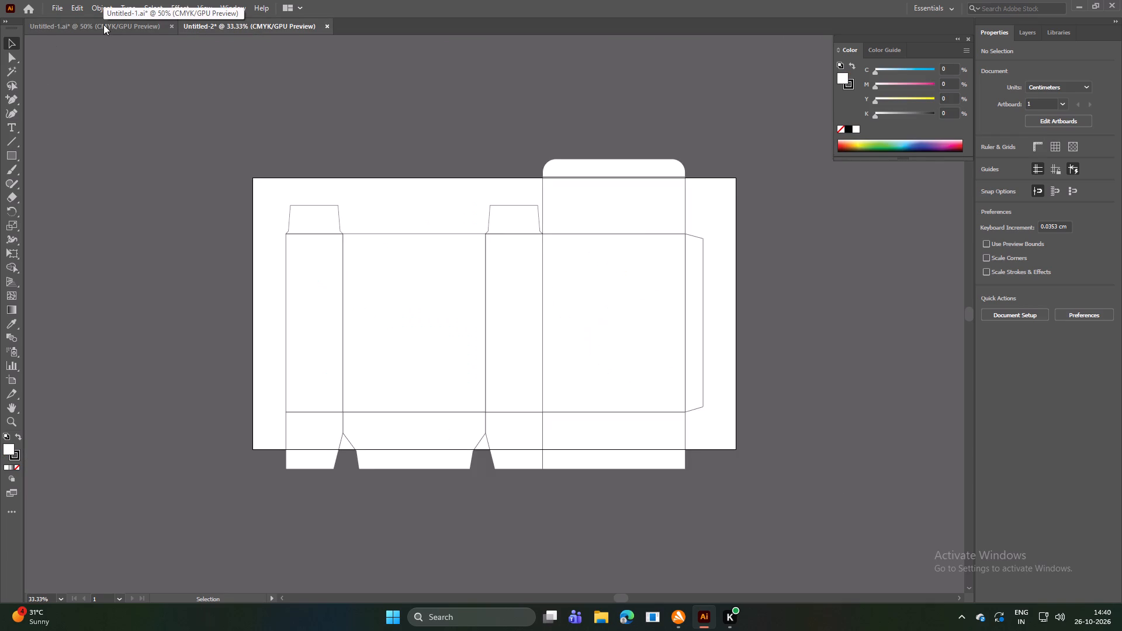
click(440, 233)
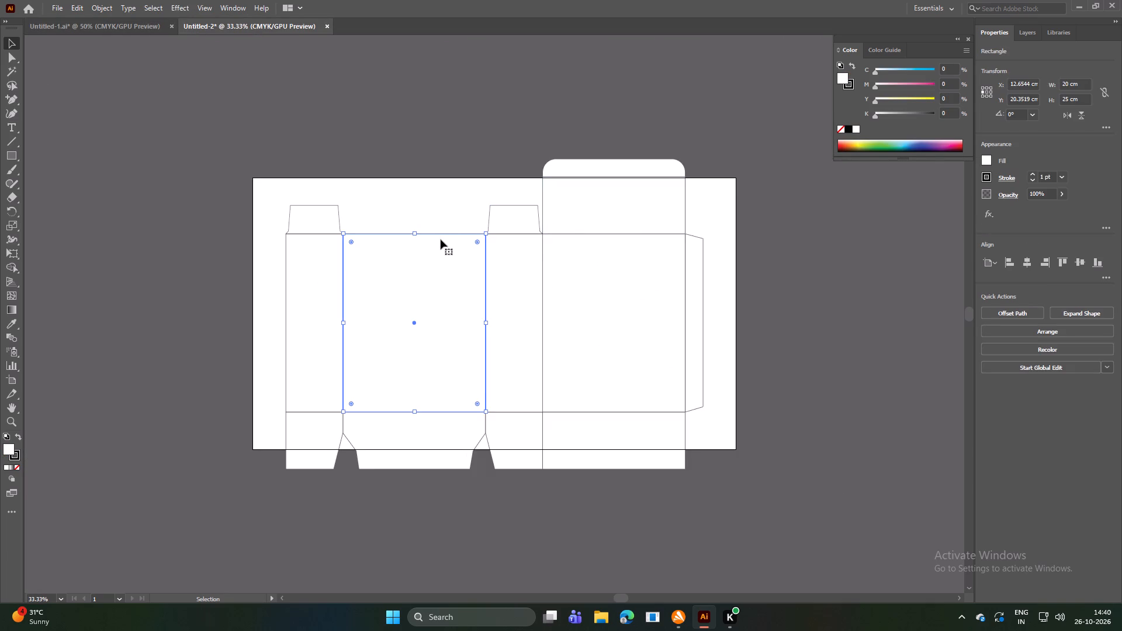
click(441, 240)
click(465, 167)
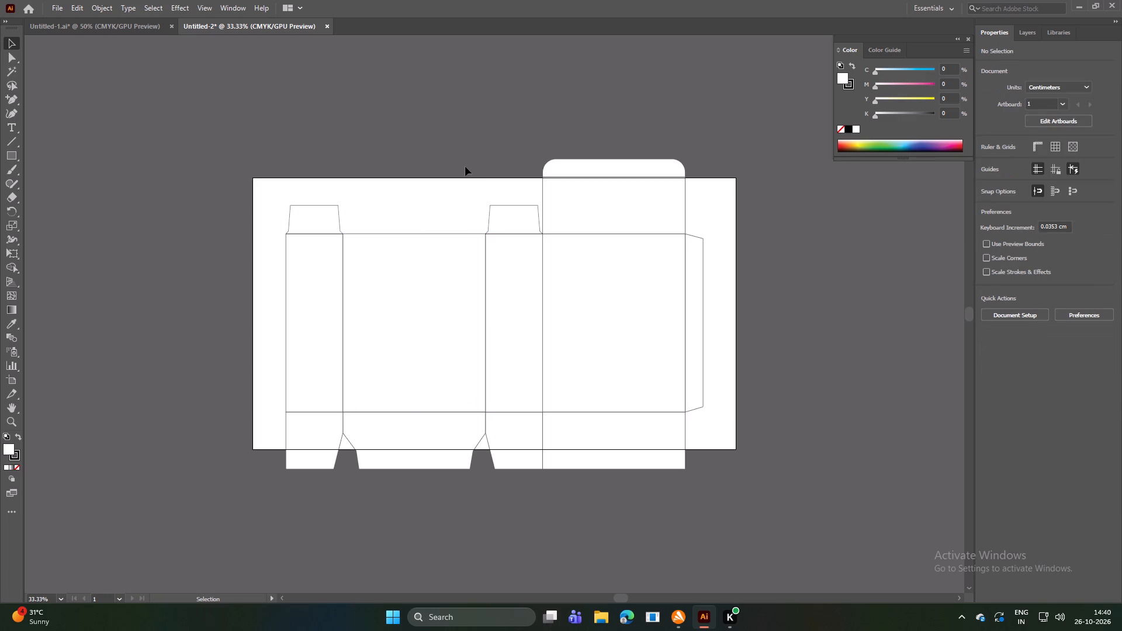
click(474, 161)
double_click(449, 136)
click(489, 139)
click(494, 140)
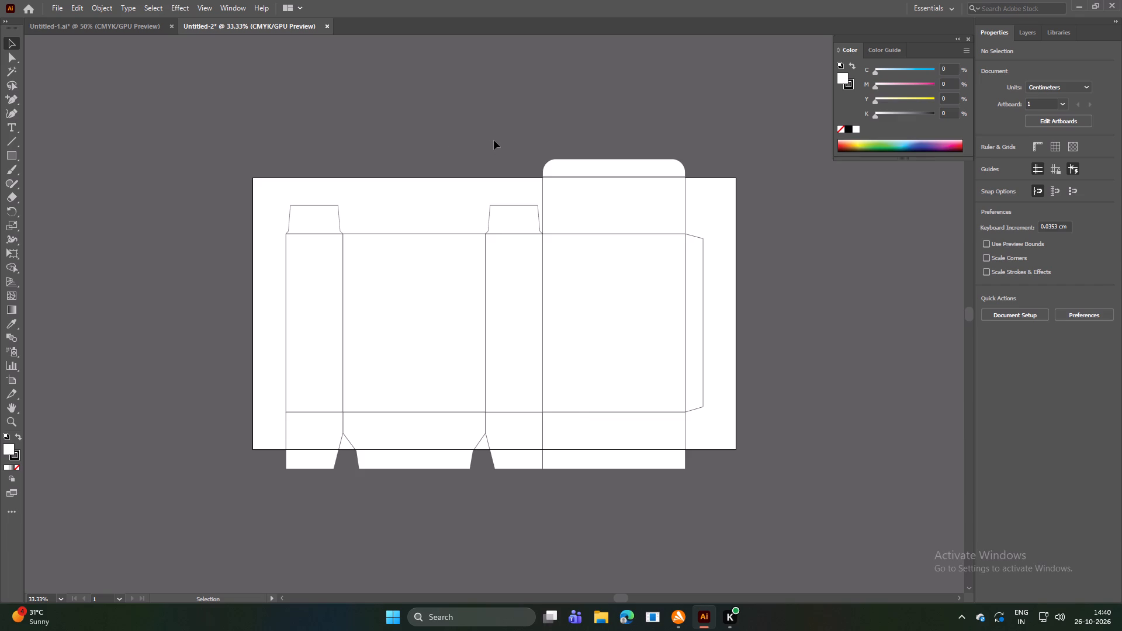